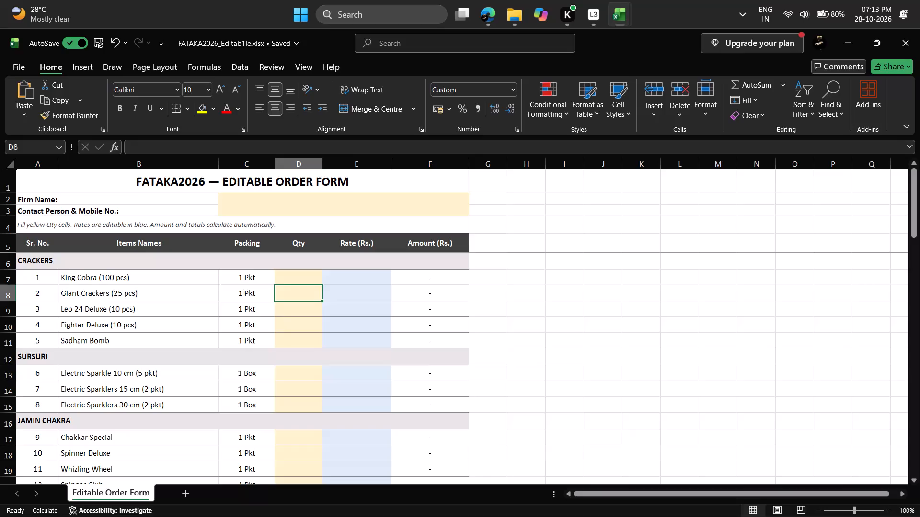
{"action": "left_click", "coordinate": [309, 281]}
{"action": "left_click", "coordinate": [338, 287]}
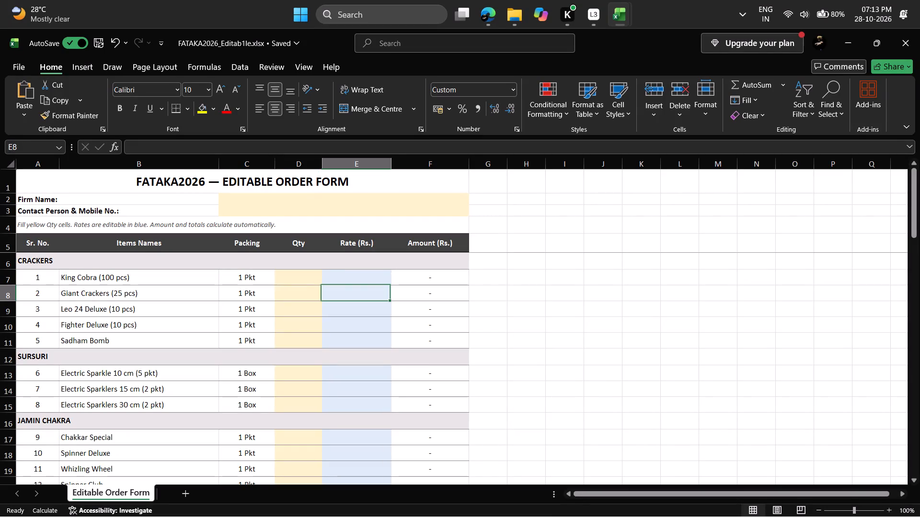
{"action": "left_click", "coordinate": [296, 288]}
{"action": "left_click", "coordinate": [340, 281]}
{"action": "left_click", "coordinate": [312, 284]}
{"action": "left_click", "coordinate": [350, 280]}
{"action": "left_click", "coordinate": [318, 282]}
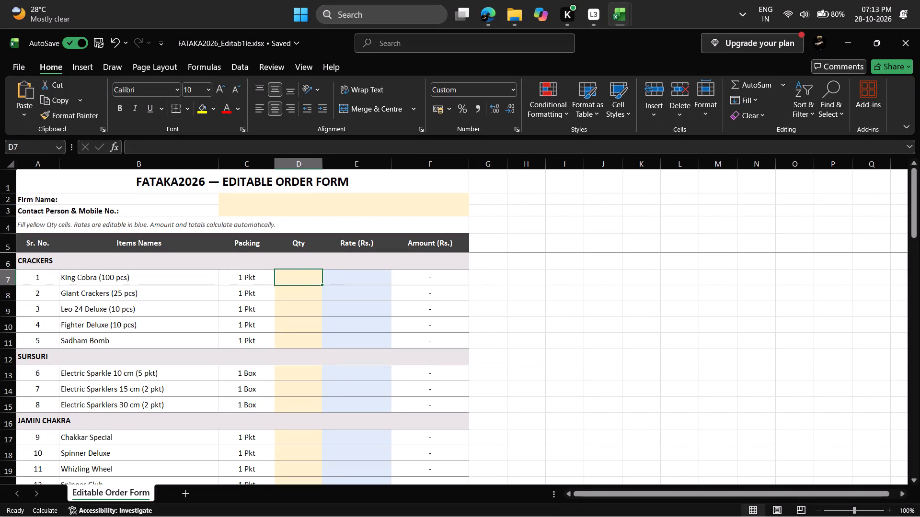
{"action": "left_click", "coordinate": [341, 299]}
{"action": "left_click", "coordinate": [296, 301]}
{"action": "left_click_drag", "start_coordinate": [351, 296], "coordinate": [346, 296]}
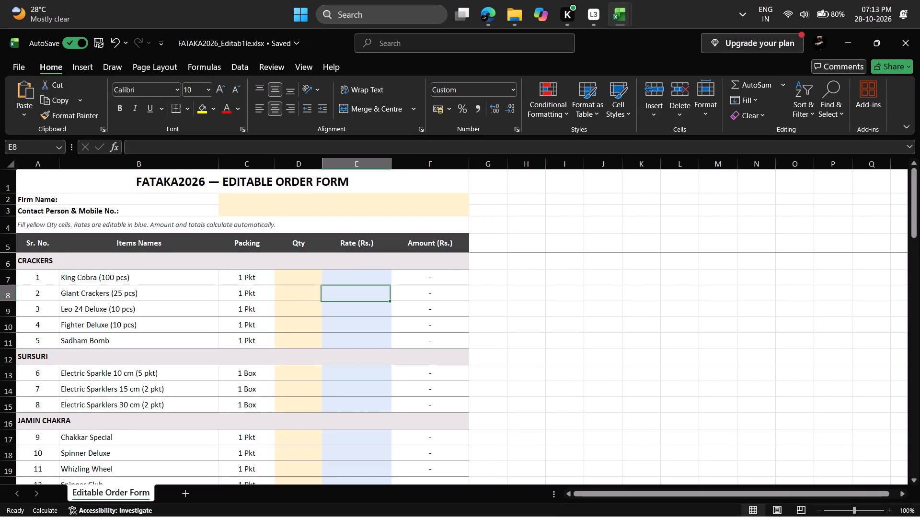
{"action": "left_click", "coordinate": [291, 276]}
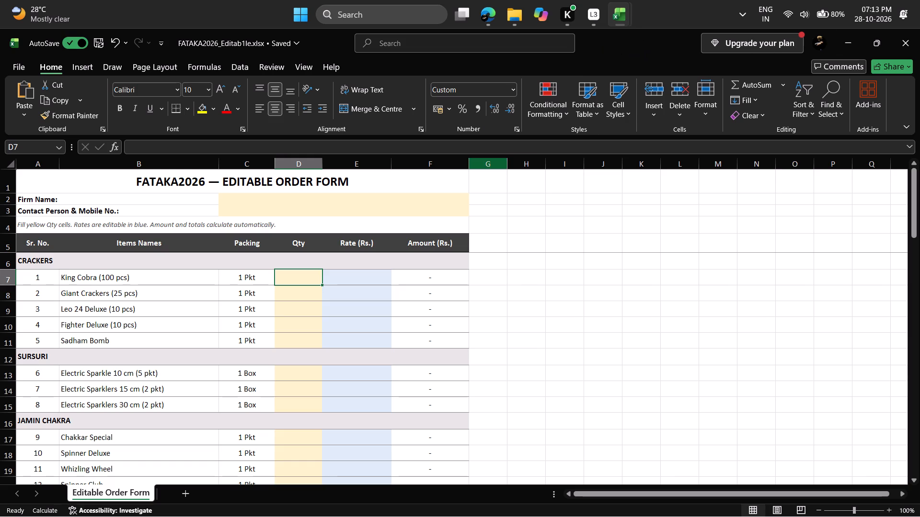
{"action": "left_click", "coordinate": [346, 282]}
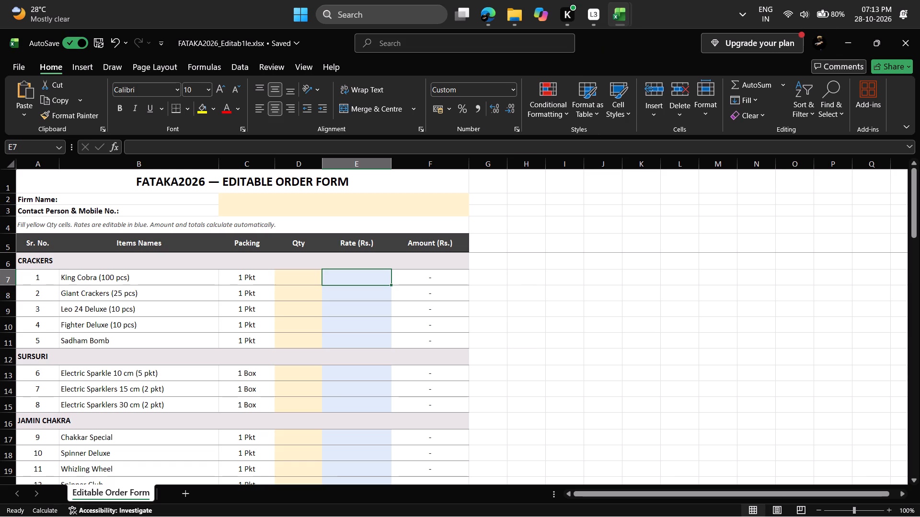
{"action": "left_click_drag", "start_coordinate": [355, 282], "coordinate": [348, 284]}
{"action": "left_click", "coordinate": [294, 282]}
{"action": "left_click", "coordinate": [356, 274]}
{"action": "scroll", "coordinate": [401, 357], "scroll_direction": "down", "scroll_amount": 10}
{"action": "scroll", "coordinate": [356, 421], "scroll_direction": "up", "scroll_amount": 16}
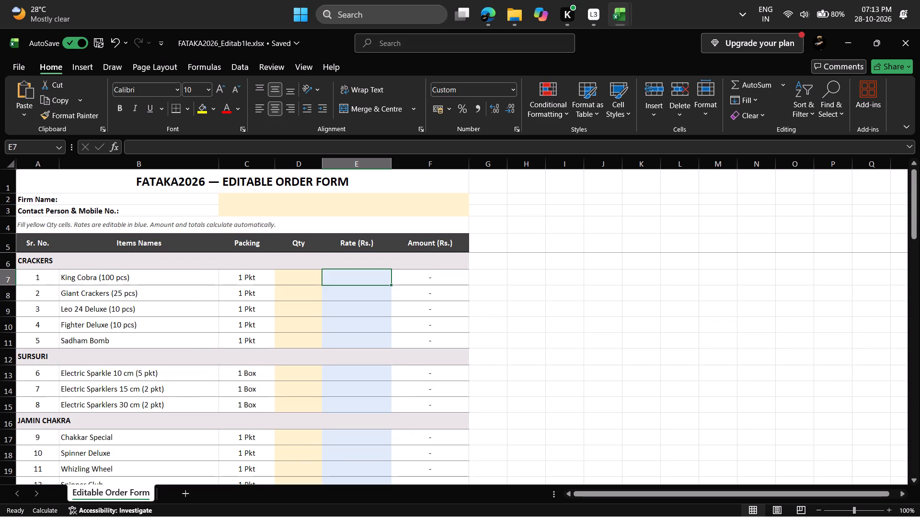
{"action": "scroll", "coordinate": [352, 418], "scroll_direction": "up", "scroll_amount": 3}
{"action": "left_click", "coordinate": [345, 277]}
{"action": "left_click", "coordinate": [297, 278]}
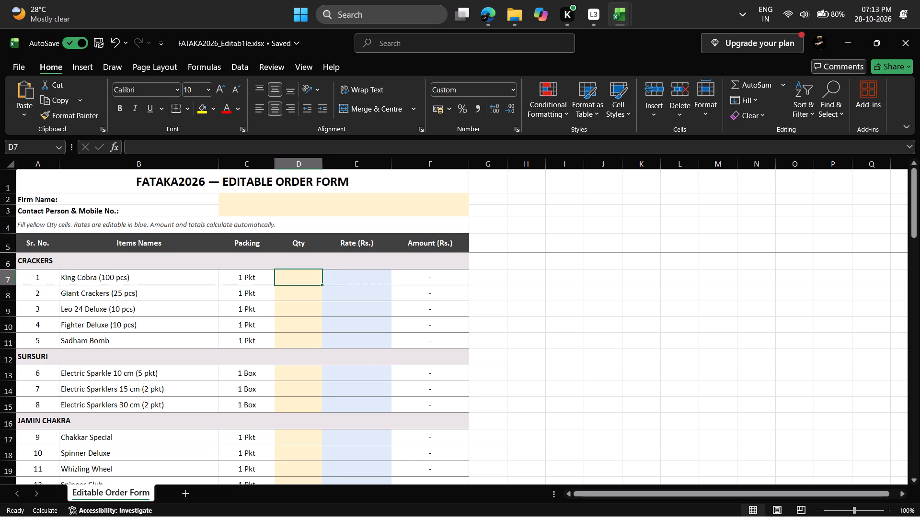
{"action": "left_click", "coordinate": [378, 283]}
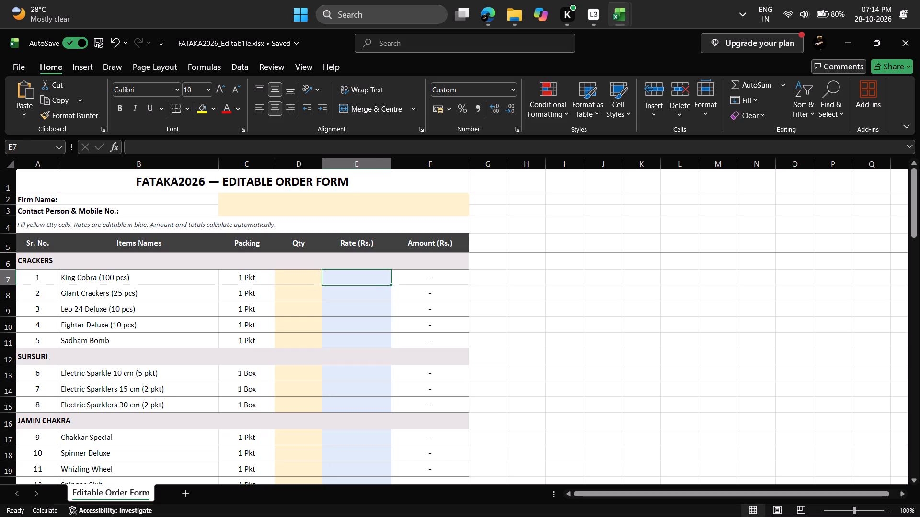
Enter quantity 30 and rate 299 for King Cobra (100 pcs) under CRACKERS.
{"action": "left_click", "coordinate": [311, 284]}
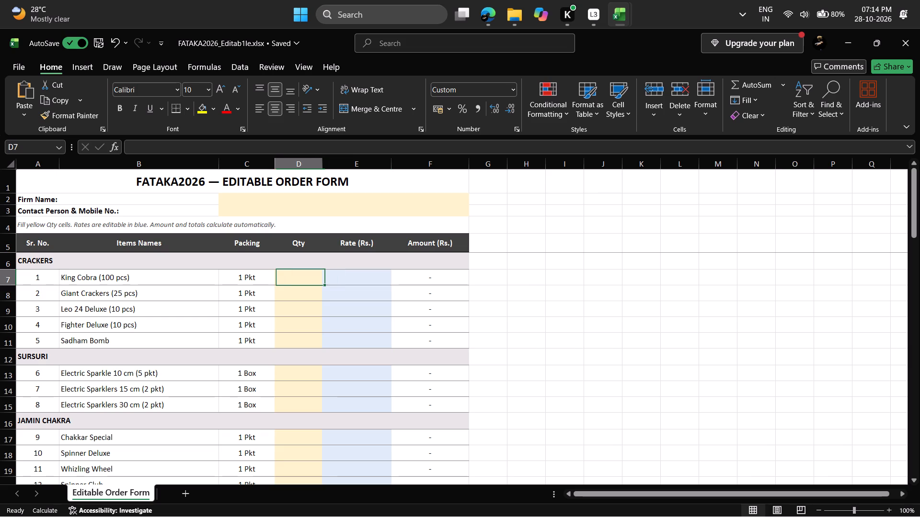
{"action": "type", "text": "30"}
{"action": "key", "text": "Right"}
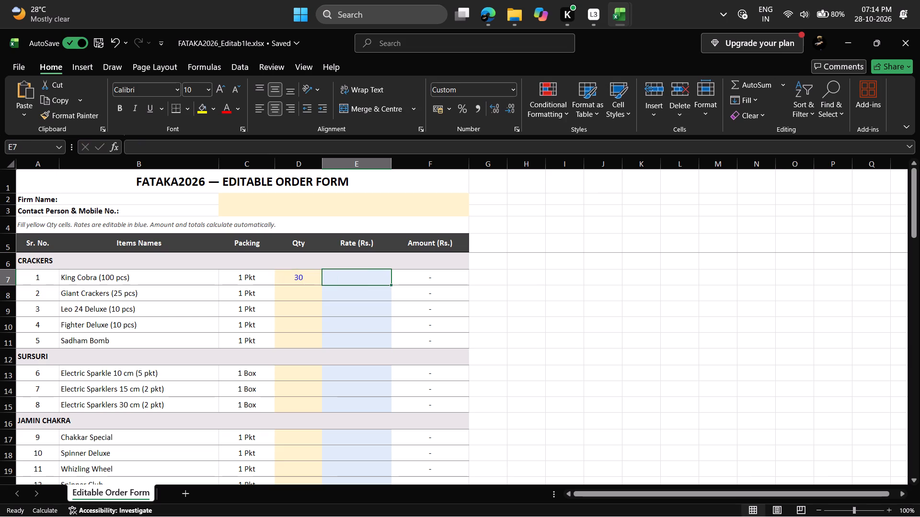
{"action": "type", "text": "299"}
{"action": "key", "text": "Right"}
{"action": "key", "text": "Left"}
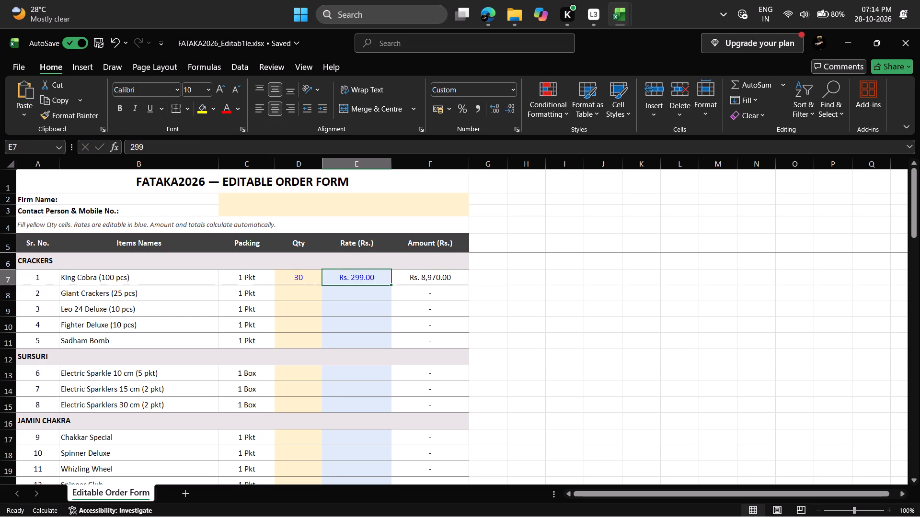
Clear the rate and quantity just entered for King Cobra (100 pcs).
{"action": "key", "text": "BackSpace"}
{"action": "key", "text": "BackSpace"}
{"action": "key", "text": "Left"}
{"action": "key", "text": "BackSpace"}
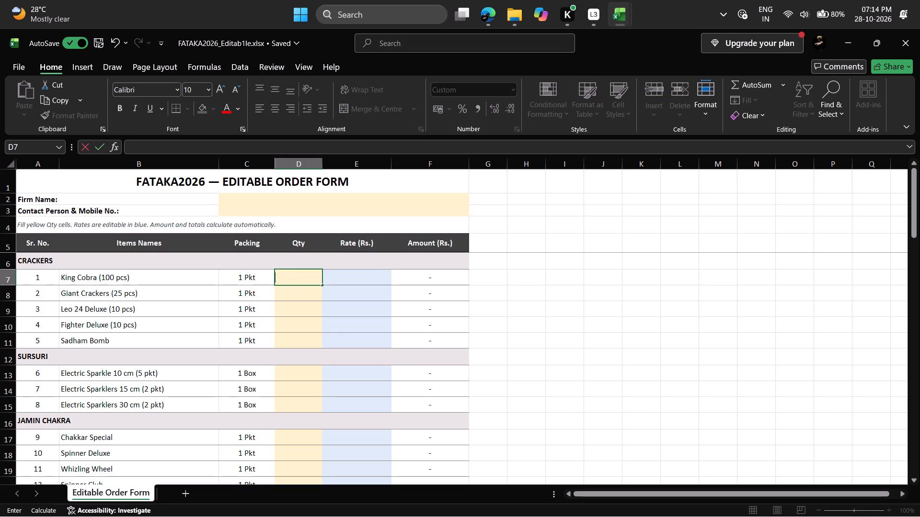
Enter quantity 30 and rate 50 for King Cobra (100 pcs) under CRACKERS.
{"action": "type", "text": "30"}
{"action": "key", "text": "Right"}
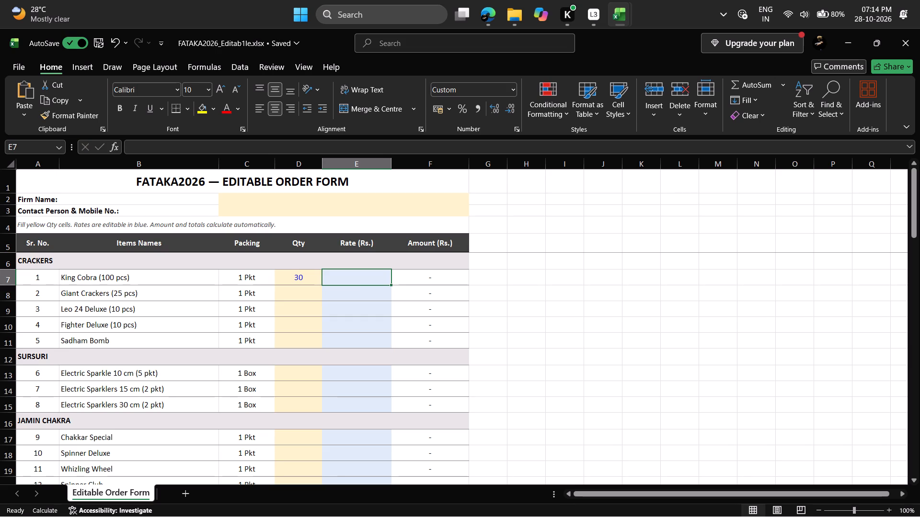
{"action": "left_click", "coordinate": [417, 271]}
{"action": "left_click", "coordinate": [384, 281]}
{"action": "type", "text": "50"}
Enter quantity 14 and rate 425 for Giant Crackers (25 pcs) under CRACKERS.
{"action": "left_click", "coordinate": [310, 296]}
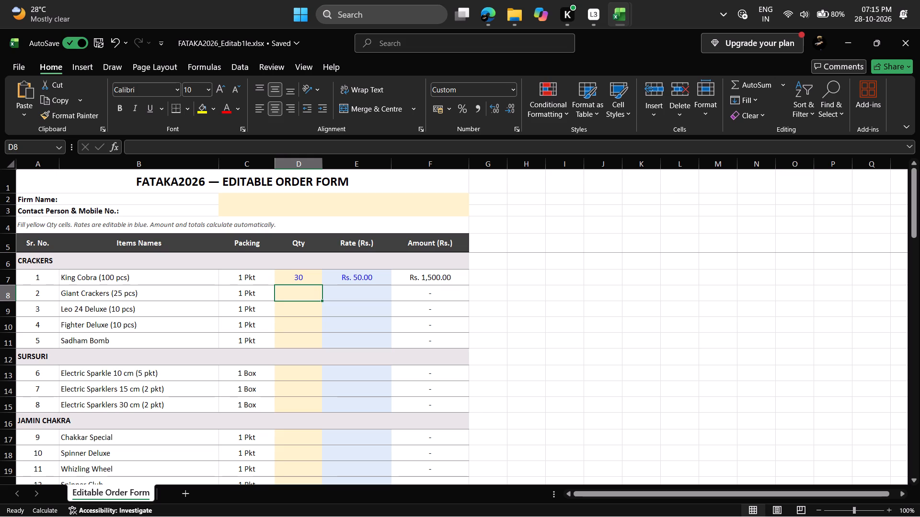
{"action": "type", "text": "14"}
{"action": "key", "text": "Right"}
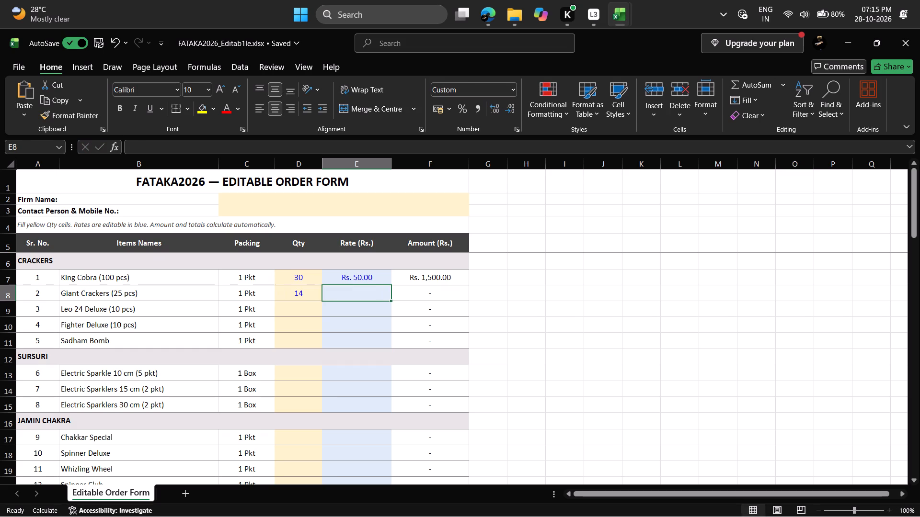
{"action": "type", "text": "425"}
{"action": "key", "text": "Down"}
Enter quantity 12 and rate 300 for Leo 24 Deluxe (10 pcs) under CRACKERS.
{"action": "key", "text": "Left"}
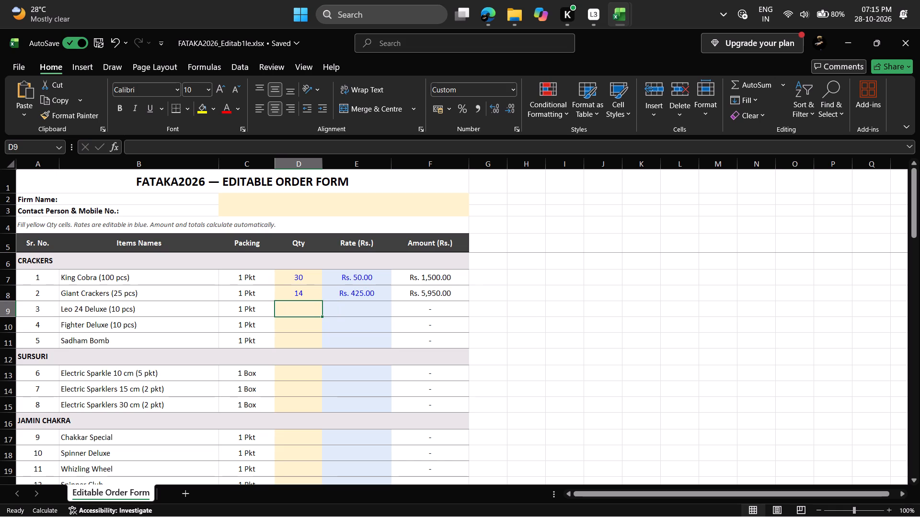
{"action": "type", "text": "12"}
{"action": "key", "text": "Right"}
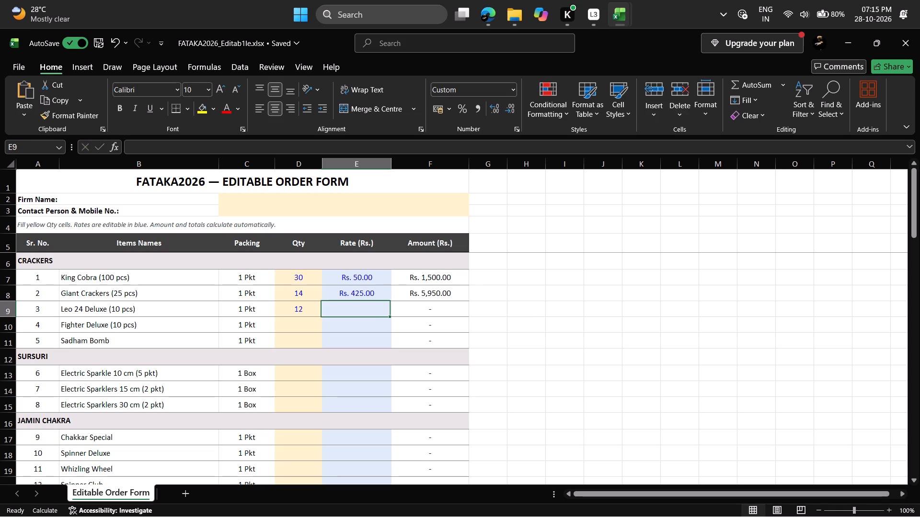
{"action": "key", "text": "3"}
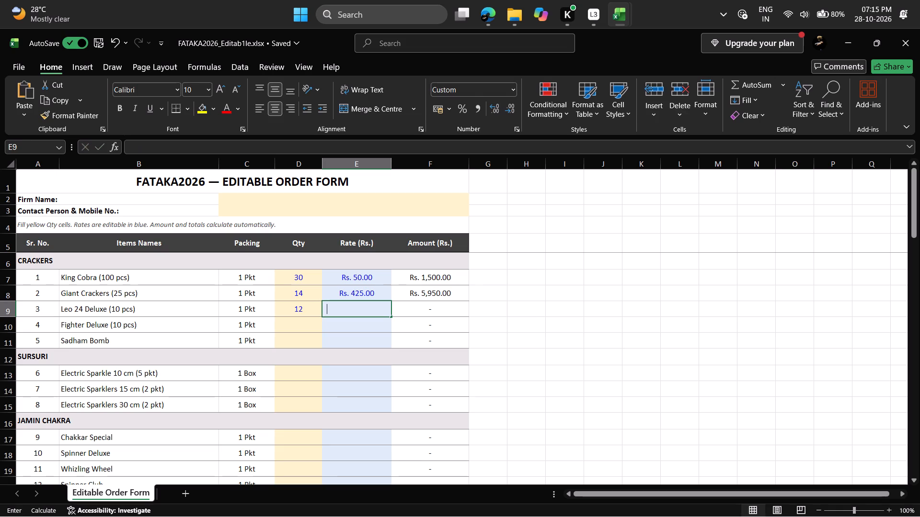
{"action": "type", "text": "00"}
{"action": "key", "text": "Down"}
Enter quantity 15 and rate 240 for Fighter Deluxe (10 pcs) under CRACKERS.
{"action": "key", "text": "Left"}
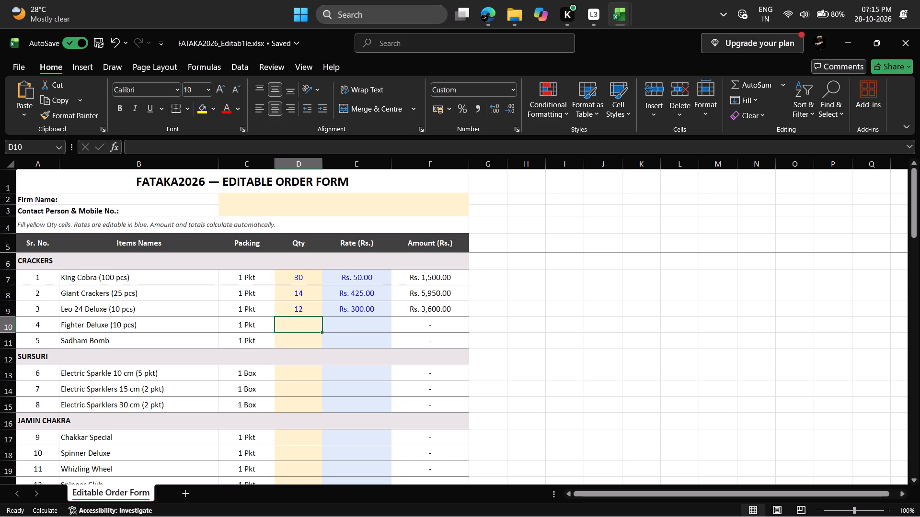
{"action": "type", "text": "15"}
{"action": "key", "text": "Right"}
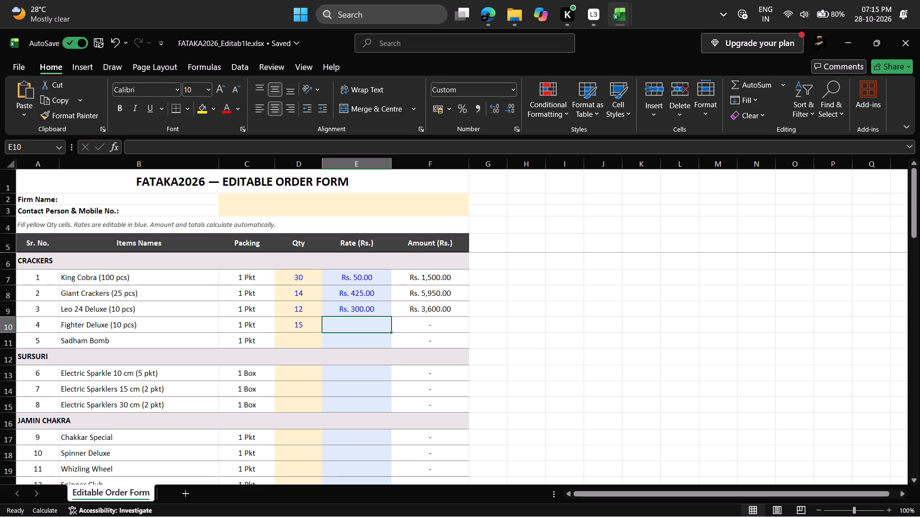
{"action": "type", "text": "240"}
{"action": "key", "text": "Down"}
Enter quantity 77 and rate 45 for Sadham Bomb under CRACKERS.
{"action": "key", "text": "Left"}
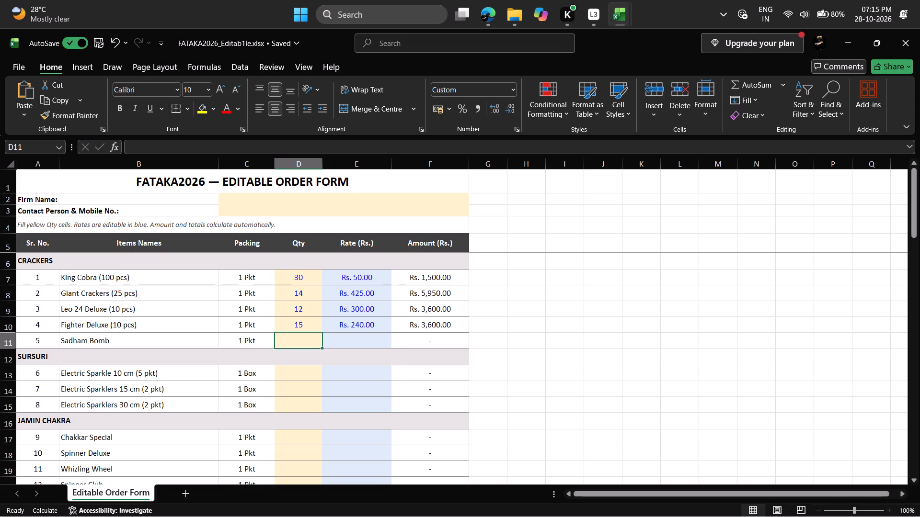
{"action": "type", "text": "77"}
{"action": "key", "text": "Right"}
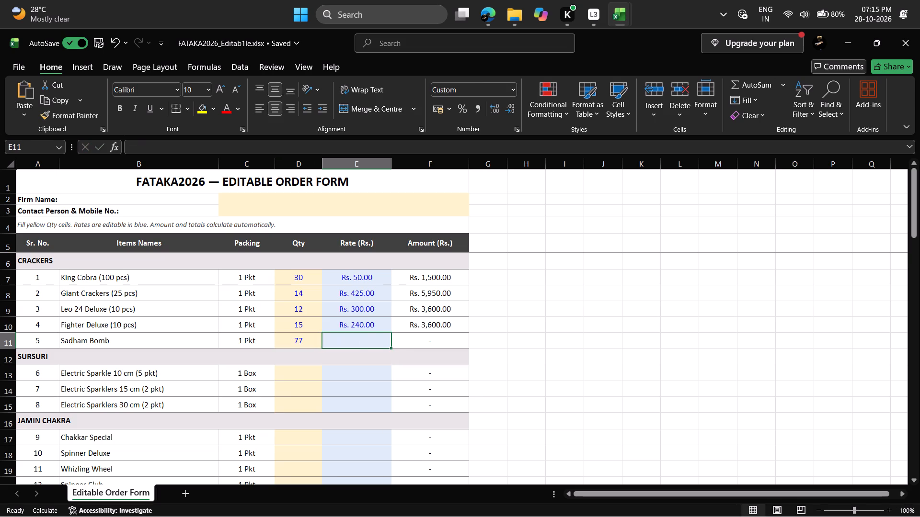
{"action": "type", "text": "45"}
{"action": "key", "text": "Down"}
Enter quantity 47 and rate 55 for Electric Sparkle 10 cm (5 pkt) under SURSURI.
{"action": "key", "text": "Left"}
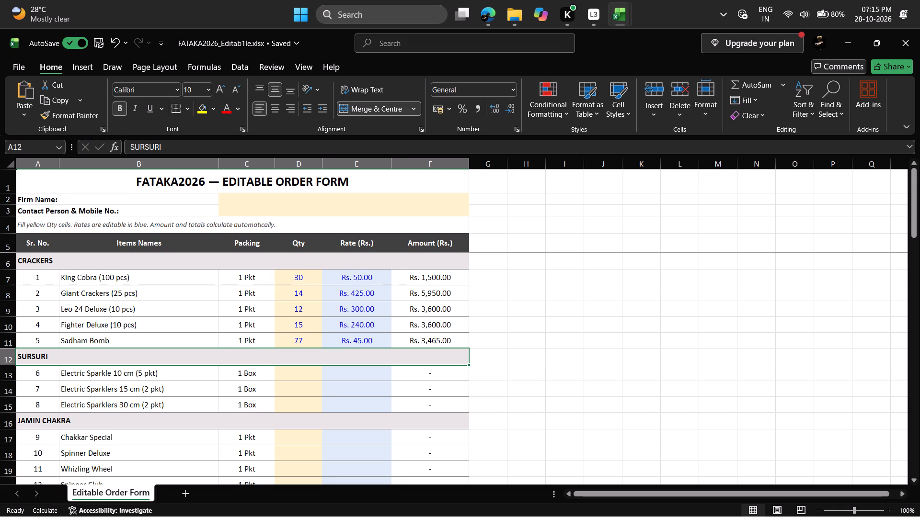
{"action": "key", "text": "Down"}
{"action": "key", "text": "Left"}
{"action": "key", "text": "Left"}
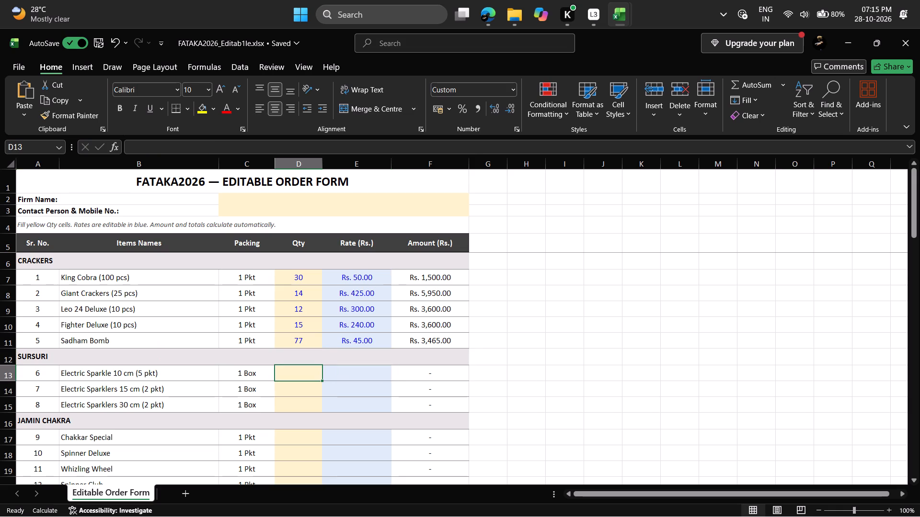
{"action": "type", "text": "47"}
{"action": "key", "text": "Right"}
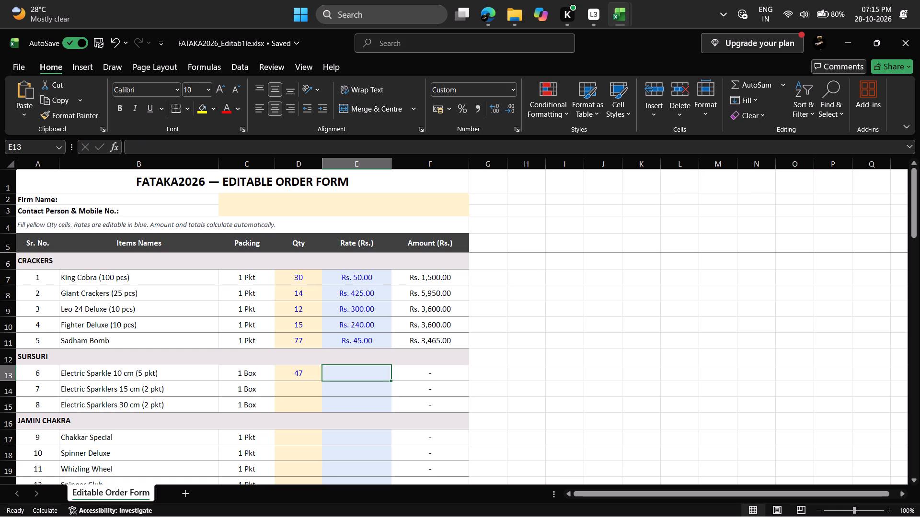
{"action": "type", "text": "55"}
{"action": "key", "text": "Down"}
Enter quantity 47 and rate 54 for Electric Sparklers 15 cm (2 pkt) under SURSURI.
{"action": "key", "text": "Left"}
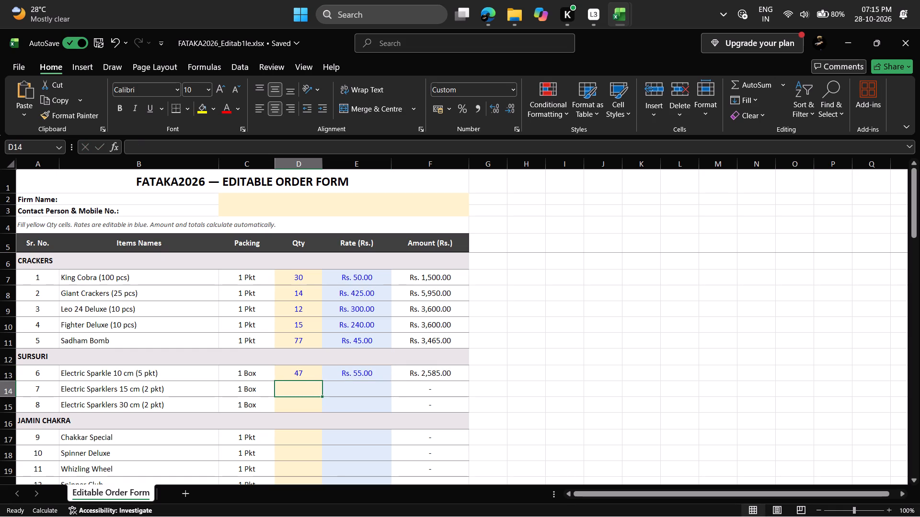
{"action": "type", "text": "47"}
{"action": "key", "text": "Right"}
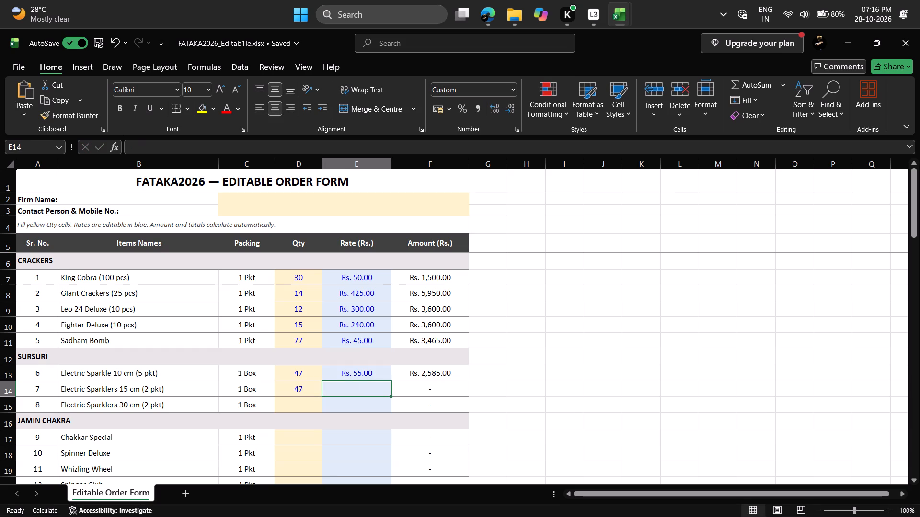
{"action": "type", "text": "54"}
{"action": "key", "text": "Down"}
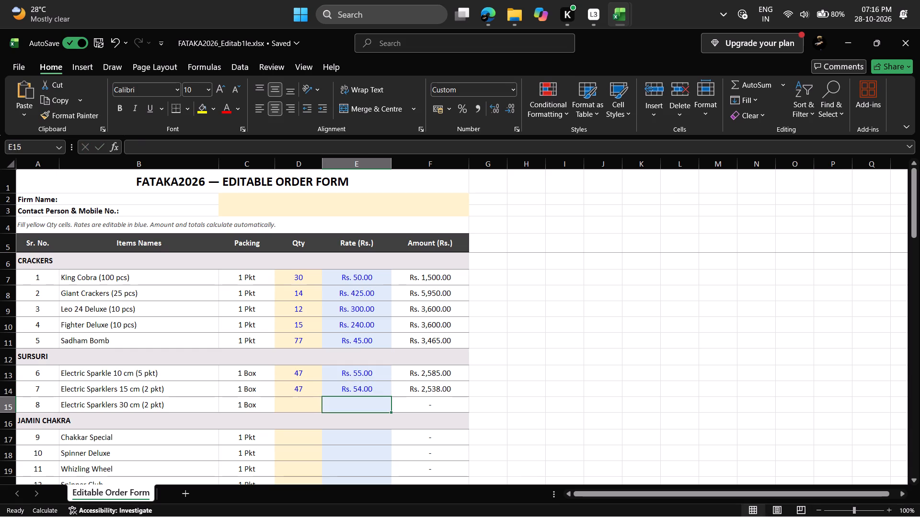
Enter quantity 91 and rate 54 for Electric Sparklers 30 cm (2 pkt) under SURSURI.
{"action": "key", "text": "Left"}
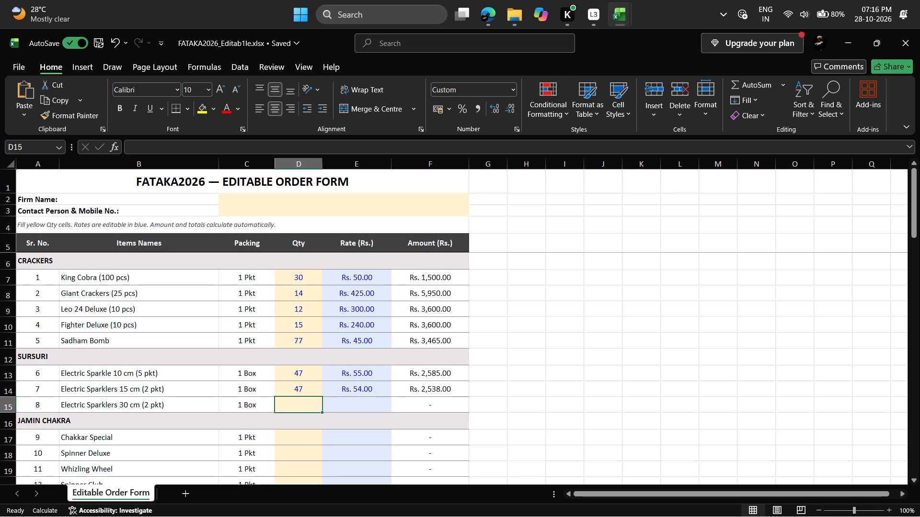
{"action": "type", "text": "91"}
{"action": "key", "text": "Right"}
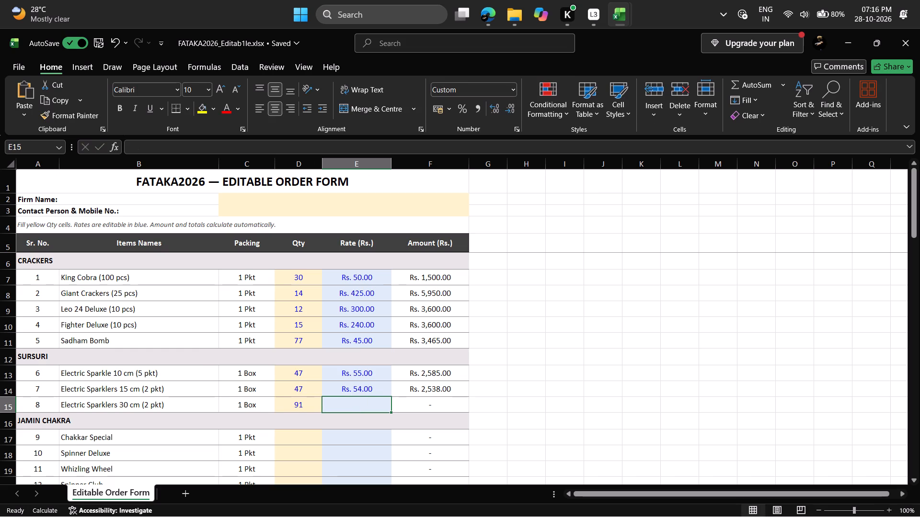
{"action": "type", "text": "54"}
{"action": "key", "text": "Down"}
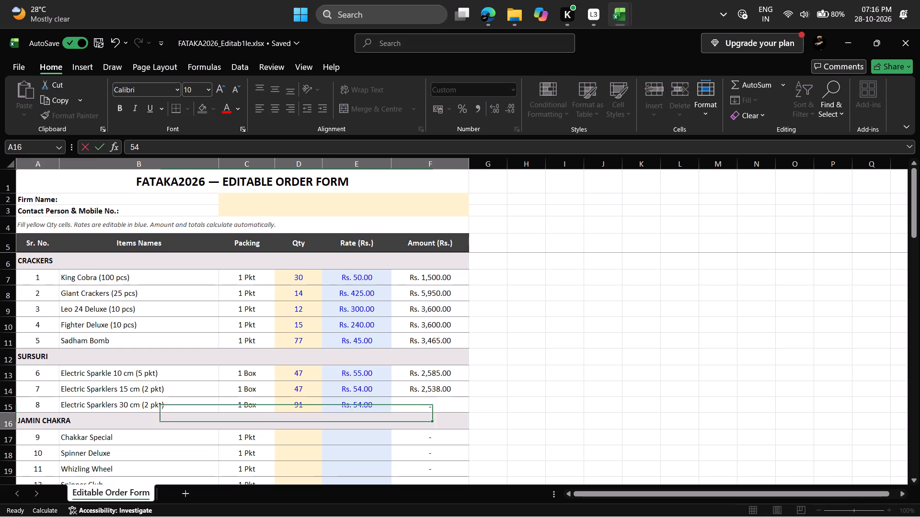
Enter quantity 18 and rate 90 for Chakkar Special under JAMIN CHAKRA.
{"action": "key", "text": "Down"}
{"action": "key", "text": "Left"}
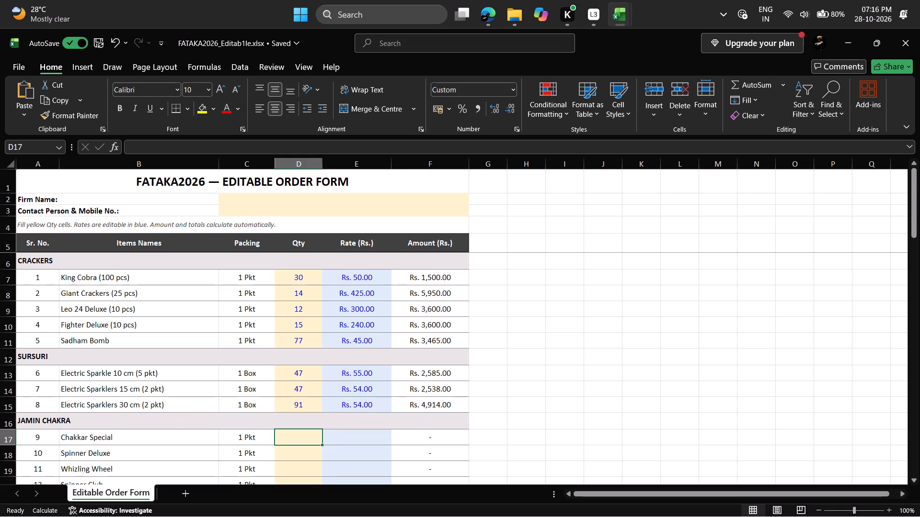
{"action": "key", "text": "1"}
{"action": "key", "text": "8"}
{"action": "key", "text": "Right"}
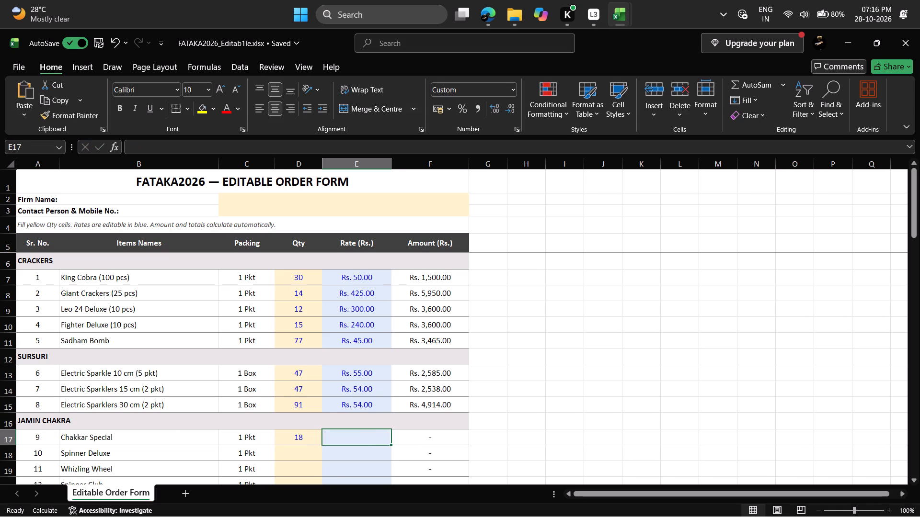
{"action": "type", "text": "90"}
{"action": "key", "text": "Down"}
Enter quantity 29 and rate 130 for Spinner Deluxe under JAMIN CHAKRA.
{"action": "key", "text": "Left"}
{"action": "key", "text": "Down"}
{"action": "key", "text": "Down"}
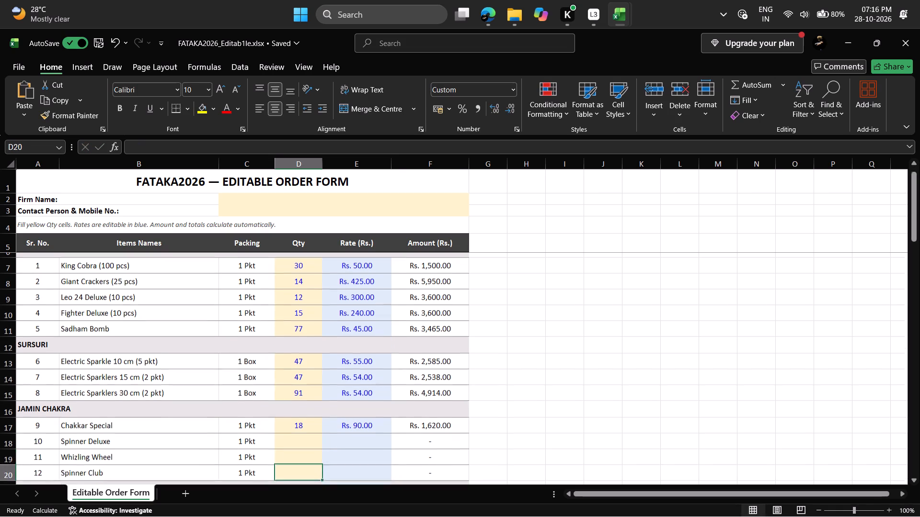
{"action": "key", "text": "Down"}
{"action": "key", "text": "Down"}
{"action": "key", "text": "Up"}
{"action": "key", "text": "Up"}
{"action": "key", "text": "Up"}
{"action": "key", "text": "Up"}
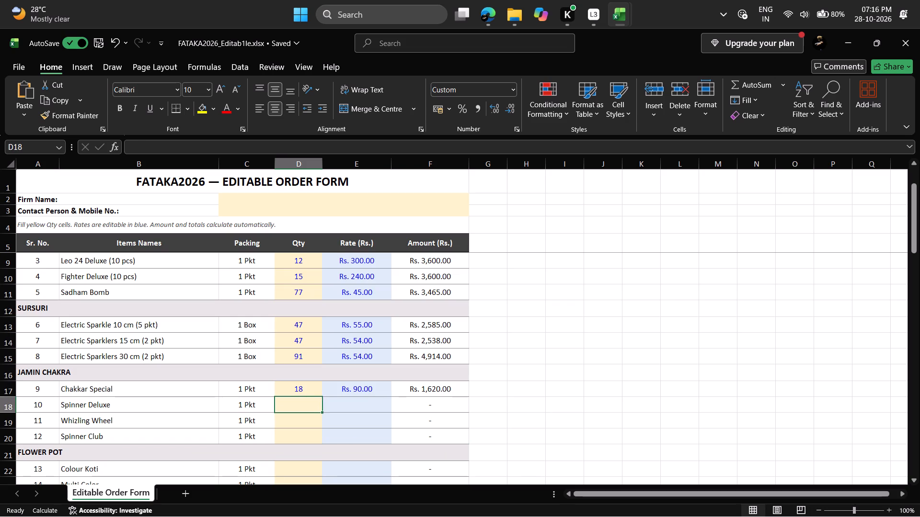
{"action": "type", "text": "29"}
{"action": "key", "text": "Right"}
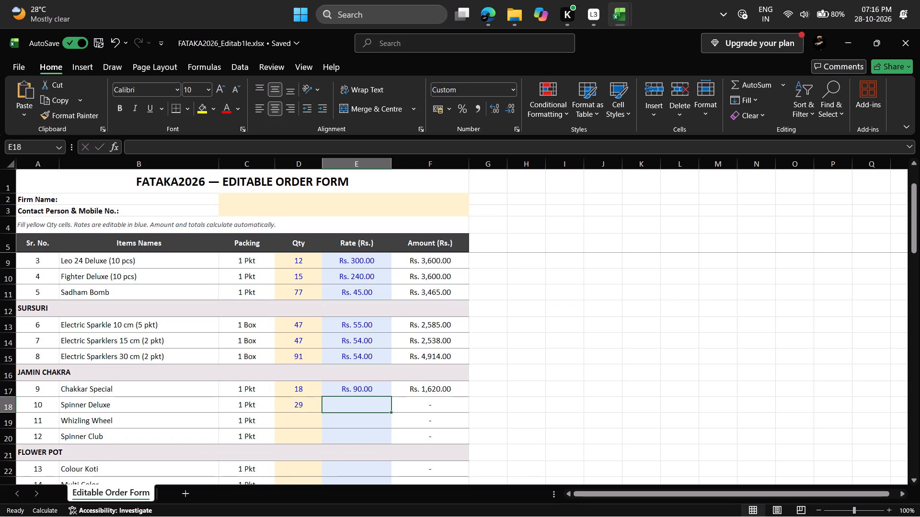
{"action": "type", "text": "130"}
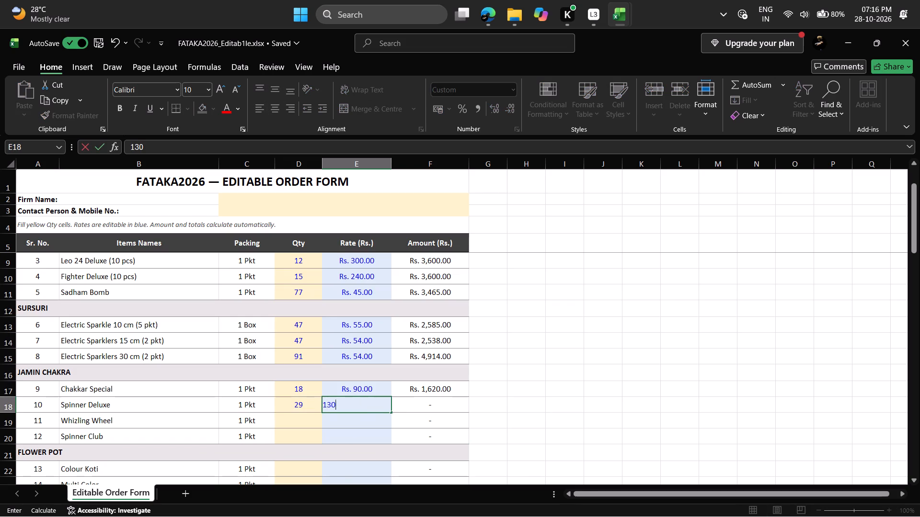
{"action": "key", "text": "Down"}
Enter quantity 33 and rate 120 for Whizling Wheel under JAMIN CHAKRA.
{"action": "key", "text": "Left"}
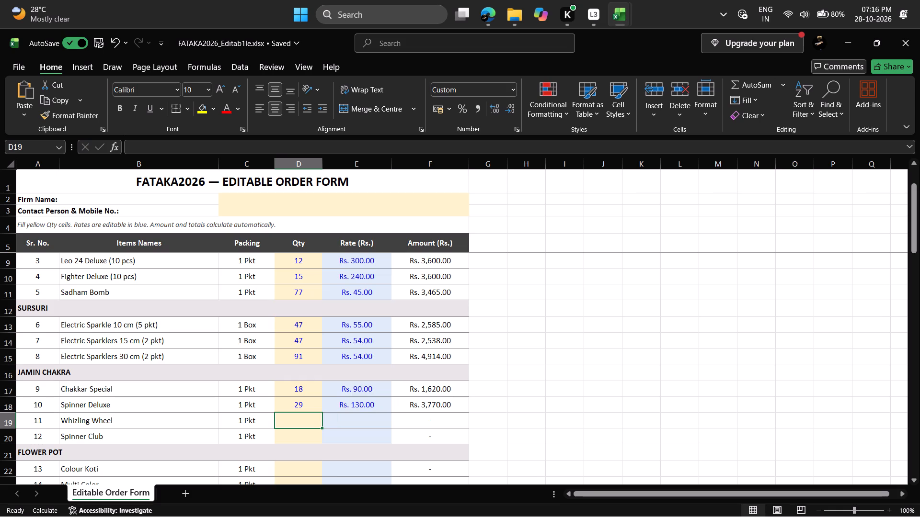
{"action": "type", "text": "33"}
{"action": "key", "text": "Right"}
{"action": "type", "text": "120"}
{"action": "key", "text": "Down"}
Enter quantity 21 and rate 170 for Spinner Club under JAMIN CHAKRA.
{"action": "key", "text": "Left"}
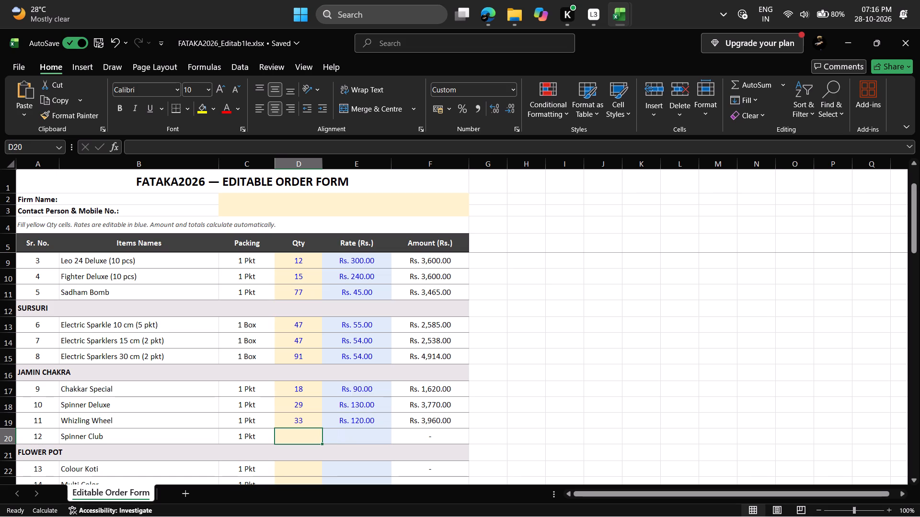
{"action": "type", "text": "21"}
{"action": "key", "text": "Right"}
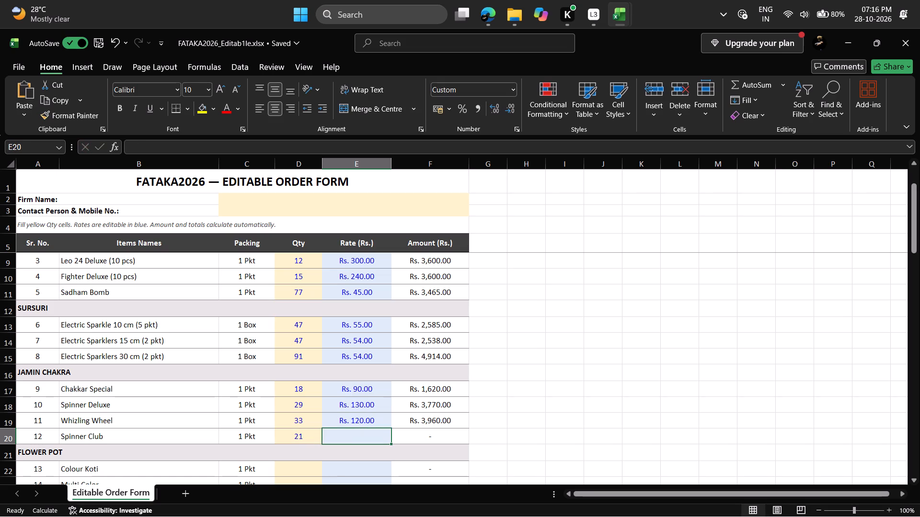
{"action": "type", "text": "170"}
{"action": "key", "text": "Down"}
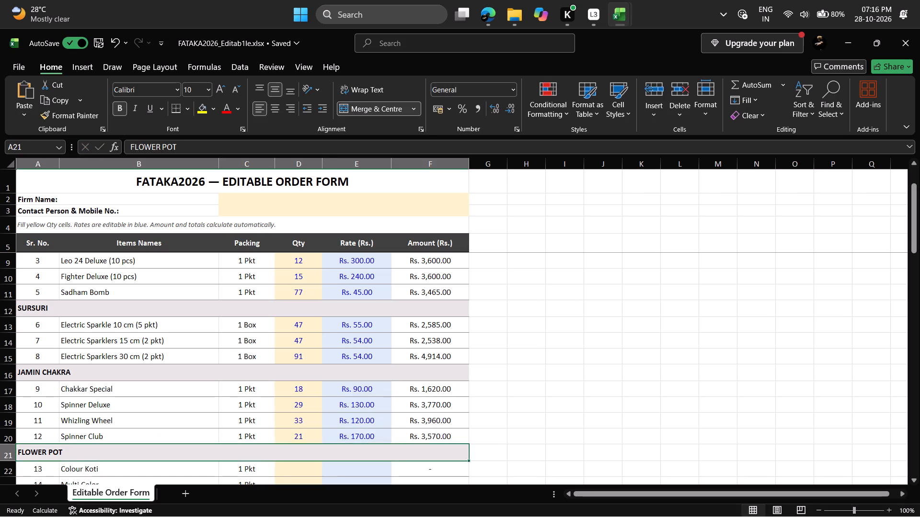
Enter quantity 45 and rate 140 for Colour Koti under FLOWER POT.
{"action": "key", "text": "Down"}
{"action": "key", "text": "Down"}
{"action": "key", "text": "Up"}
{"action": "key", "text": "Left"}
{"action": "key", "text": "Left"}
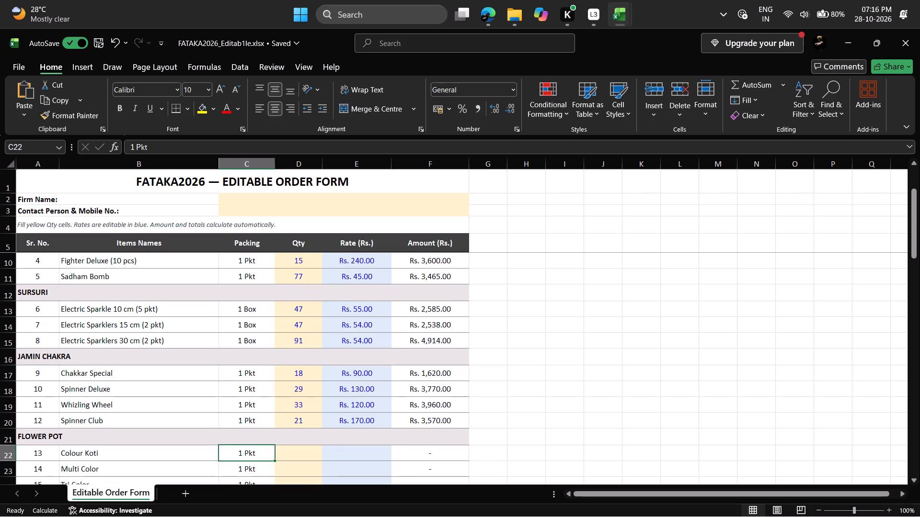
{"action": "key", "text": "Right"}
{"action": "type", "text": "45"}
{"action": "key", "text": "Right"}
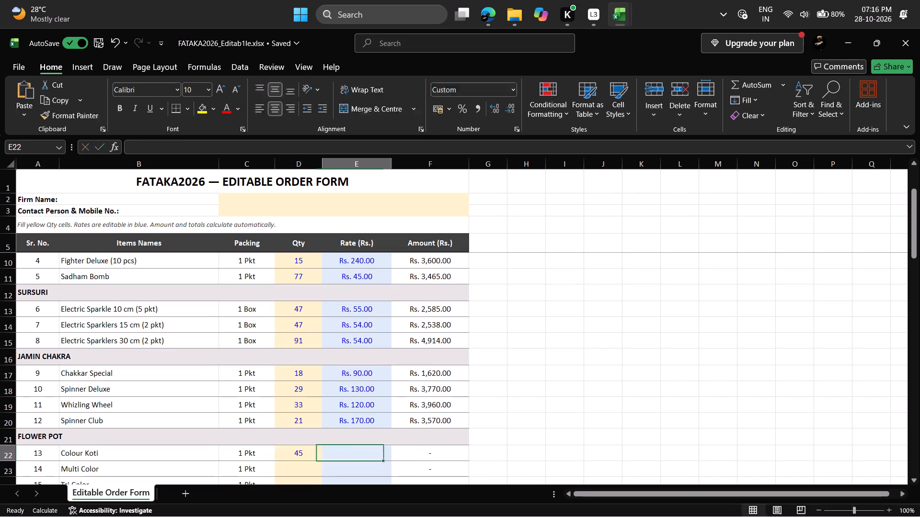
{"action": "type", "text": "140"}
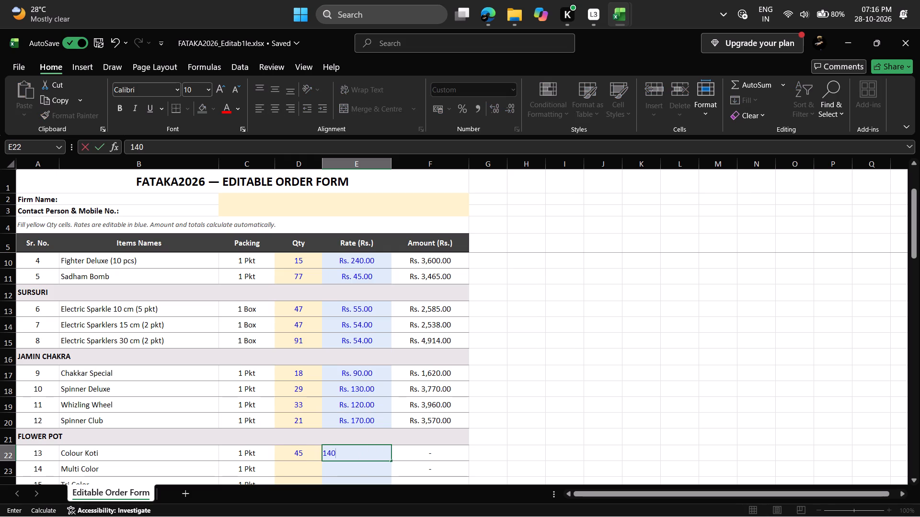
{"action": "key", "text": "Down"}
Enter quantity 33 and rate 150 for Multi Color under FLOWER POT.
{"action": "key", "text": "Left"}
{"action": "key", "text": "Down"}
{"action": "key", "text": "Up"}
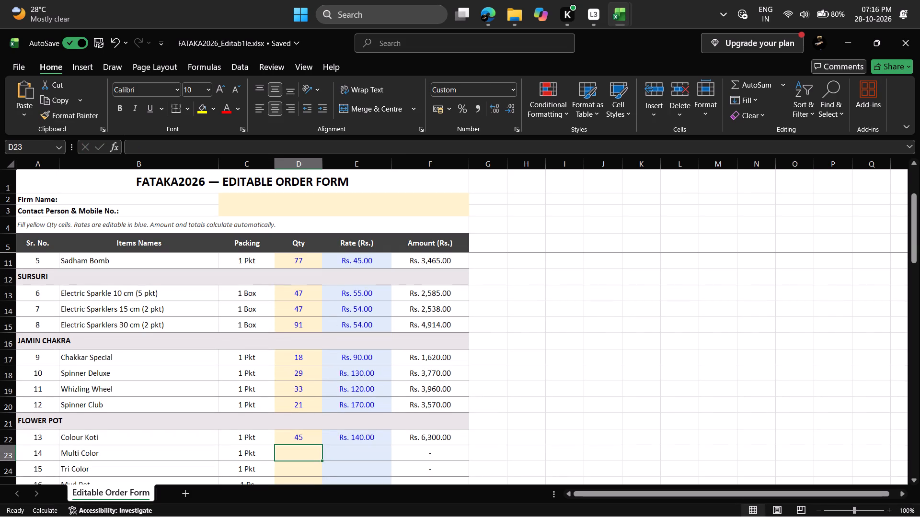
{"action": "type", "text": "33"}
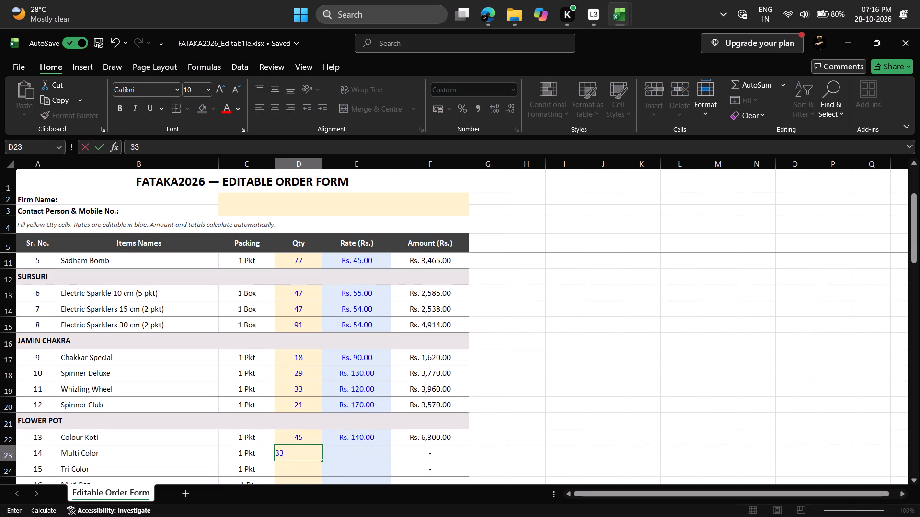
{"action": "key", "text": "Right"}
{"action": "type", "text": "150"}
{"action": "key", "text": "Down"}
Enter quantity 31 and rate 240 for Tri Color under FLOWER POT.
{"action": "key", "text": "Left"}
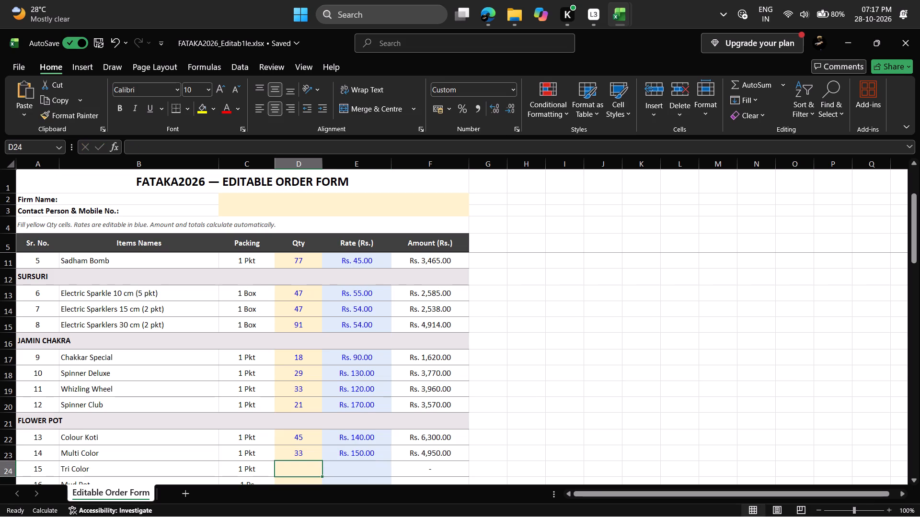
{"action": "type", "text": "31"}
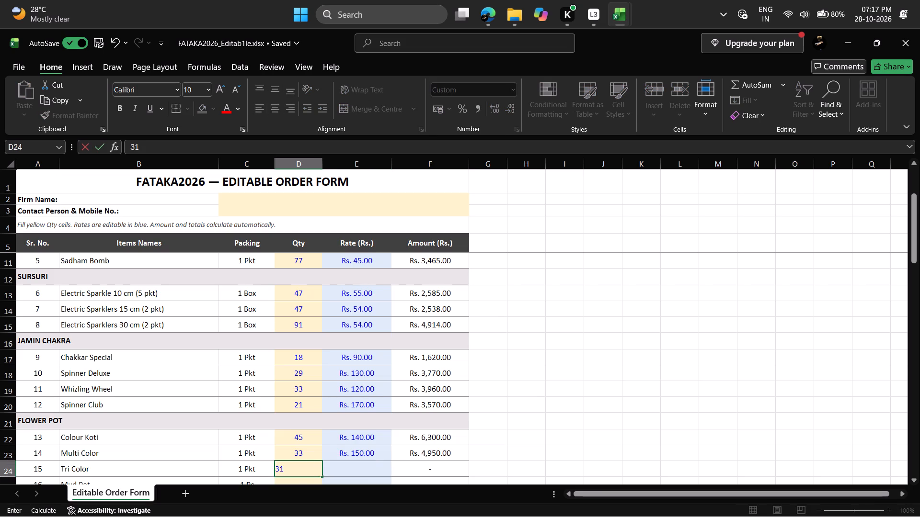
{"action": "key", "text": "Right"}
{"action": "type", "text": "240"}
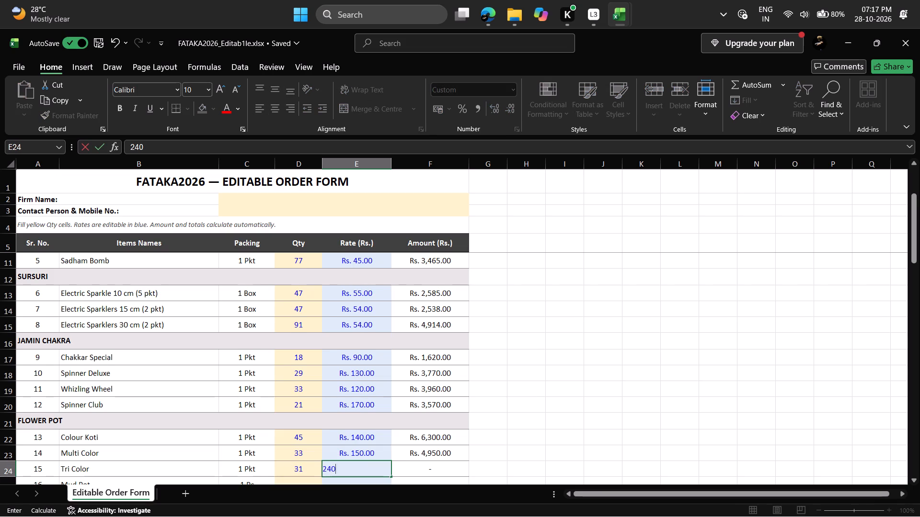
{"action": "key", "text": "Down"}
Enter quantity 172 and rate 20 for Mud Pot under FLOWER POT.
{"action": "key", "text": "Down"}
{"action": "key", "text": "Down"}
{"action": "key", "text": "Down"}
{"action": "key", "text": "Up"}
{"action": "key", "text": "Up"}
{"action": "key", "text": "Up"}
{"action": "key", "text": "Left"}
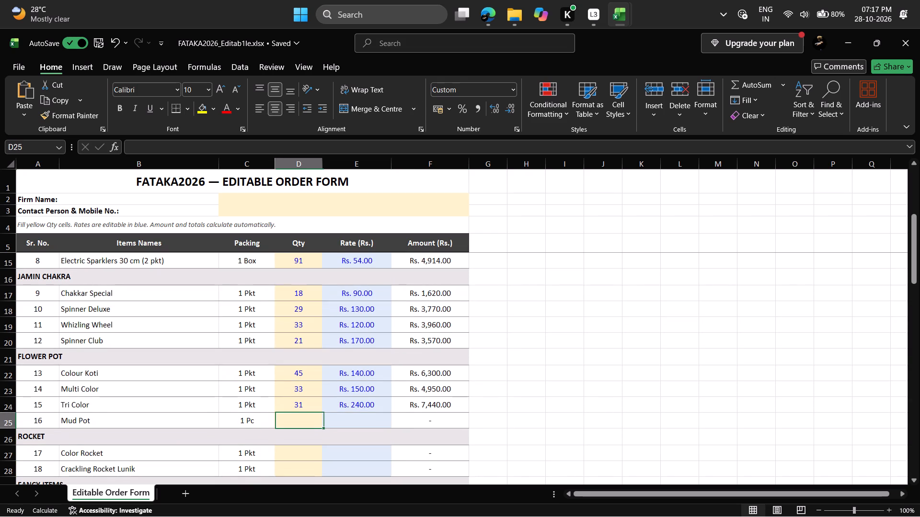
{"action": "type", "text": "172"}
{"action": "key", "text": "Right"}
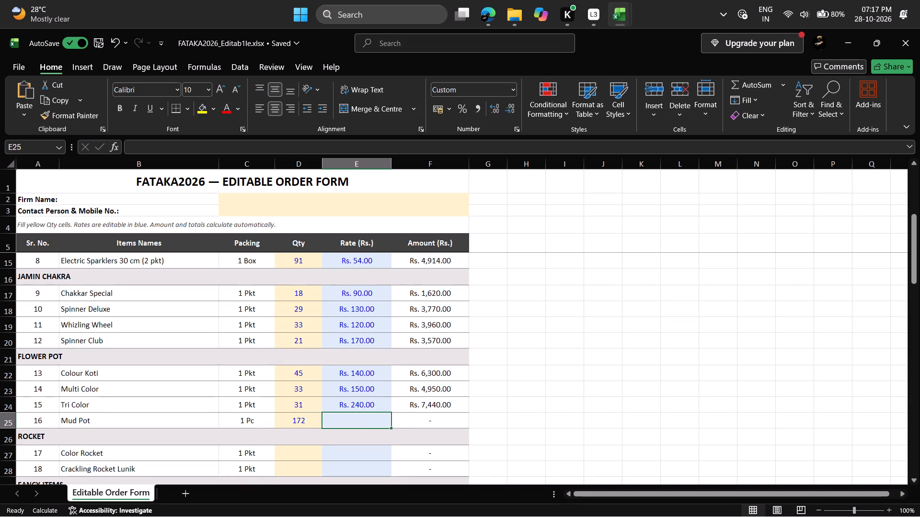
{"action": "type", "text": "20"}
{"action": "key", "text": "Down"}
Enter quantity 16 and rate 60 for Color Rocket under ROCKET.
{"action": "key", "text": "Down"}
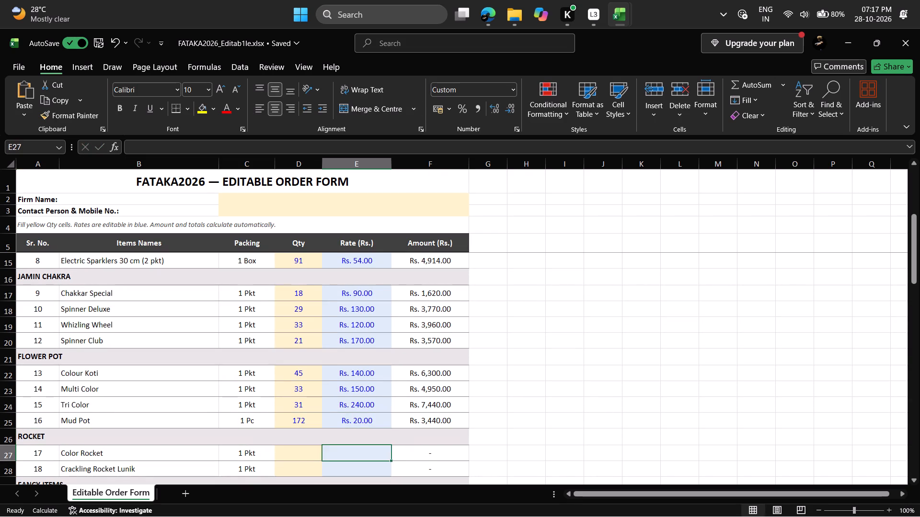
{"action": "key", "text": "Left"}
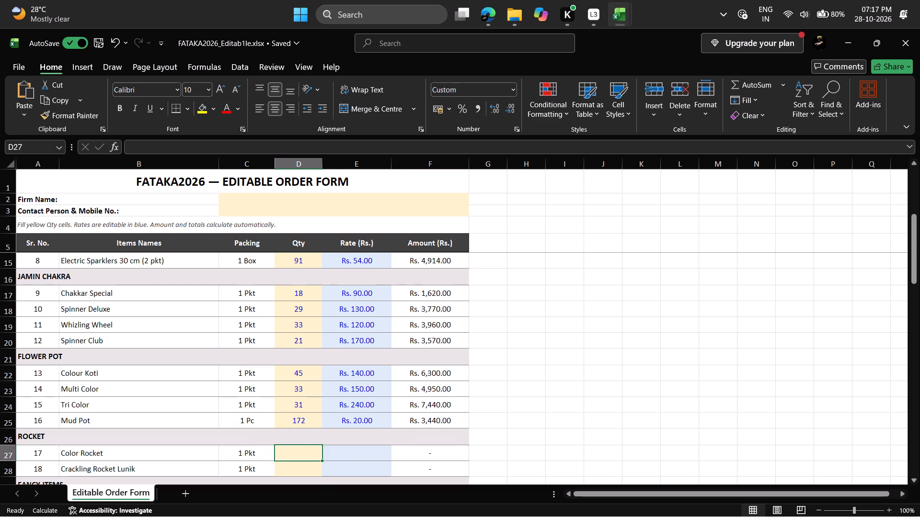
{"action": "type", "text": "16"}
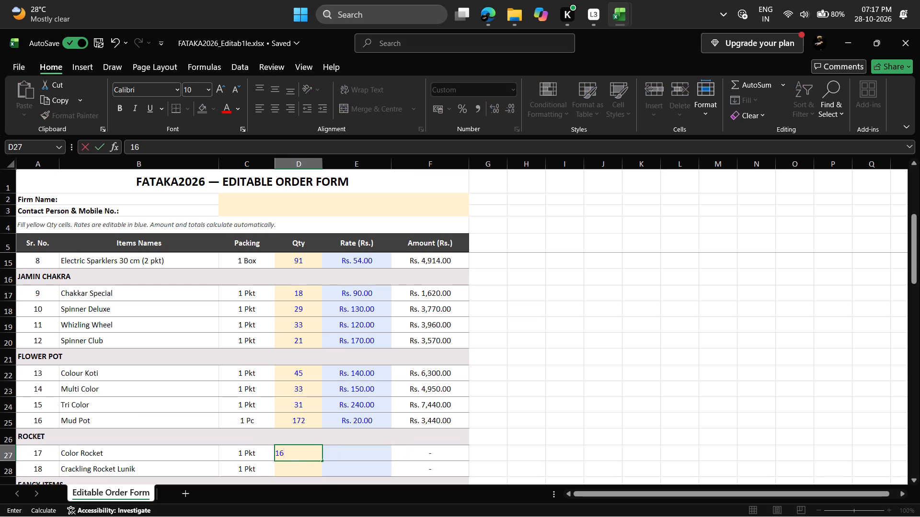
{"action": "key", "text": "Right"}
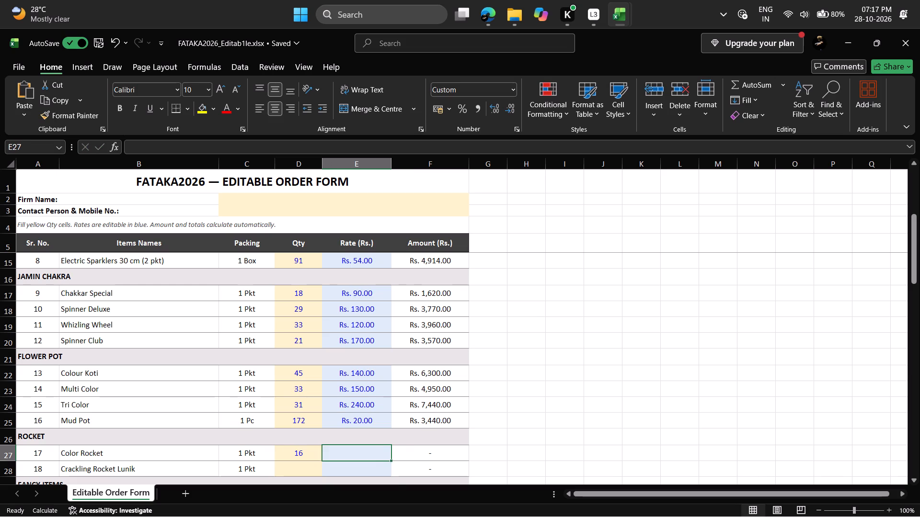
{"action": "type", "text": "60"}
{"action": "key", "text": "Down"}
Enter quantity 9 and rate 170 for Crackling Rocket Lunik under ROCKET.
{"action": "key", "text": "Left"}
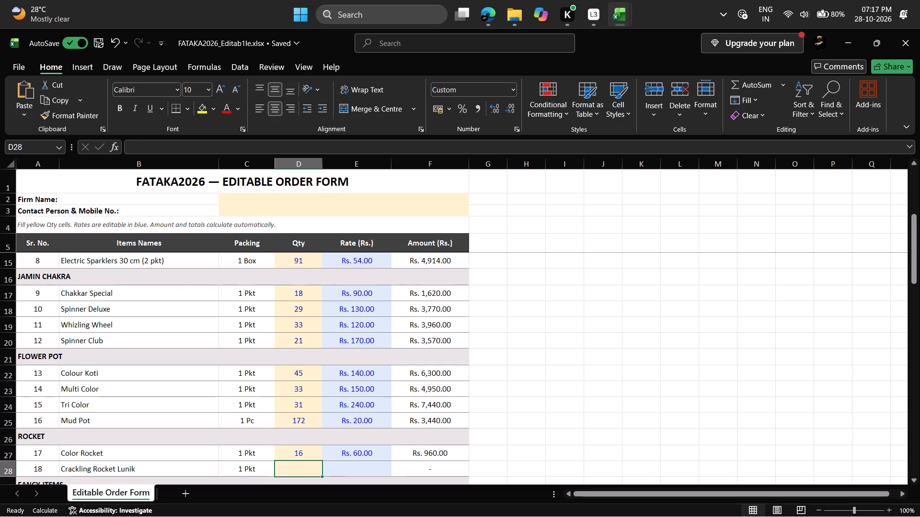
{"action": "key", "text": "9"}
{"action": "key", "text": "Right"}
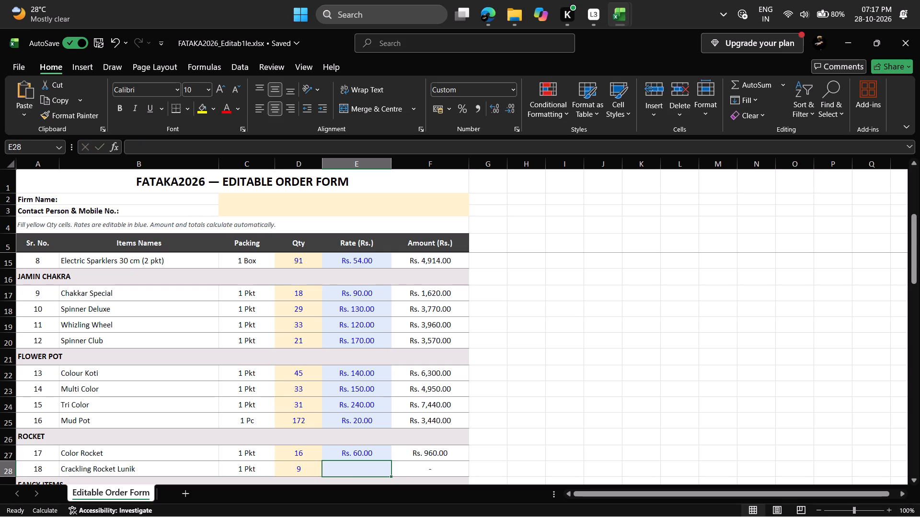
{"action": "type", "text": "170"}
{"action": "key", "text": "Down"}
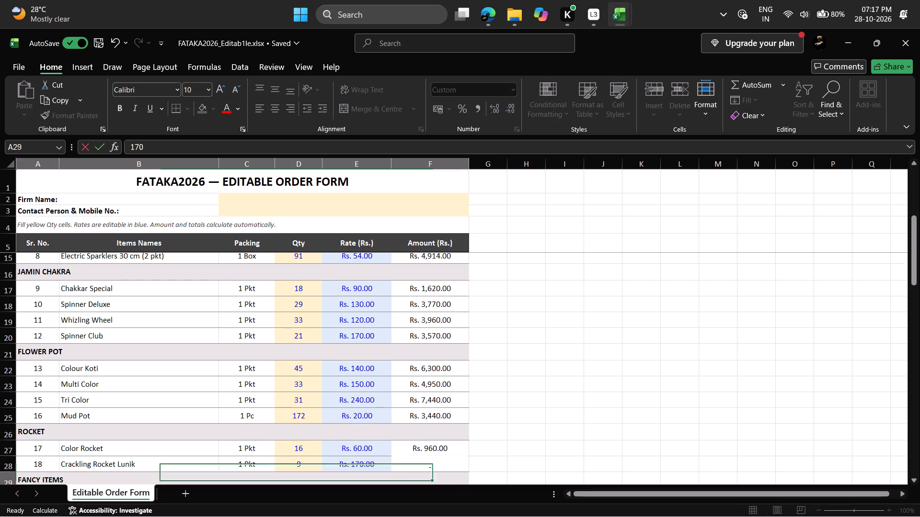
Enter quantity 32 and rate 50 for TIM TAM under FANCY ITEMS.
{"action": "key", "text": "Down"}
{"action": "key", "text": "Down"}
{"action": "key", "text": "Up"}
{"action": "key", "text": "Left"}
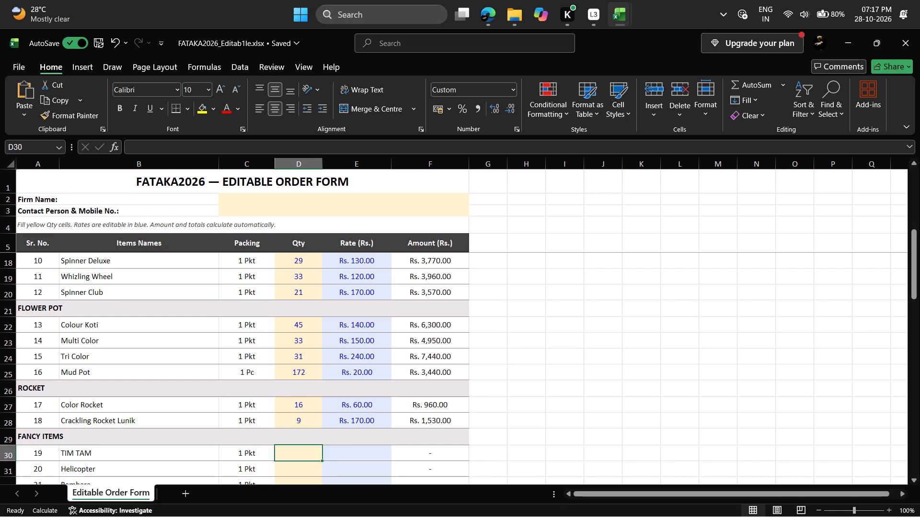
{"action": "key", "text": "Up"}
{"action": "key", "text": "Down"}
{"action": "type", "text": "32"}
{"action": "key", "text": "Right"}
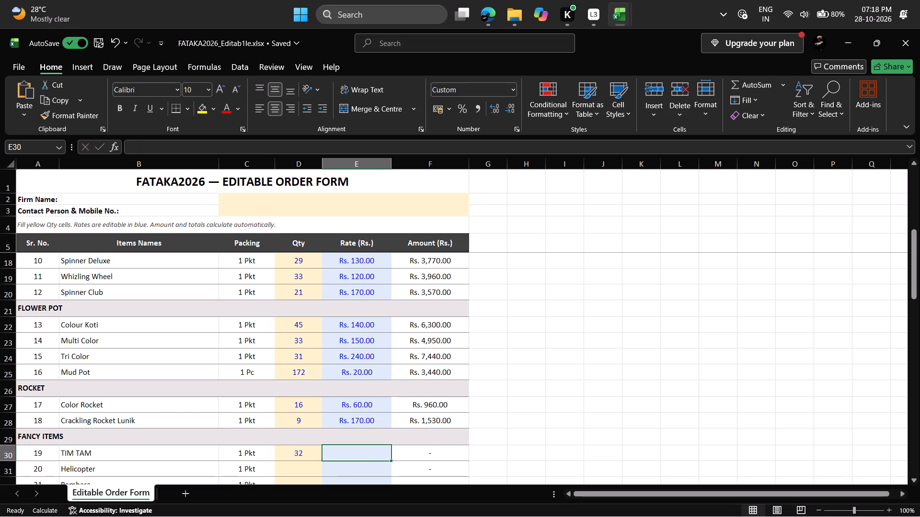
{"action": "type", "text": "50"}
{"action": "key", "text": "Down"}
Enter quantity 20 and rate 80 for Helicopter under FANCY ITEMS.
{"action": "key", "text": "Left"}
{"action": "key", "text": "Down"}
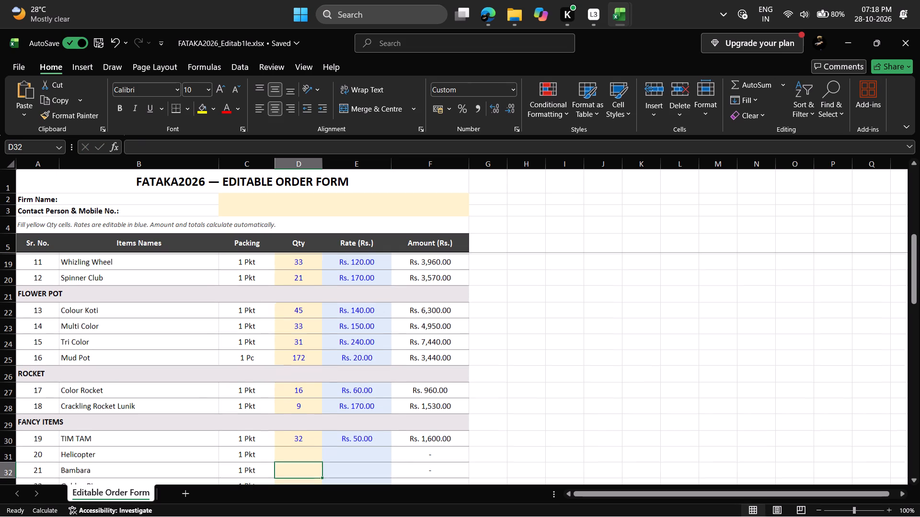
{"action": "key", "text": "Down"}
{"action": "key", "text": "Up"}
{"action": "key", "text": "Up"}
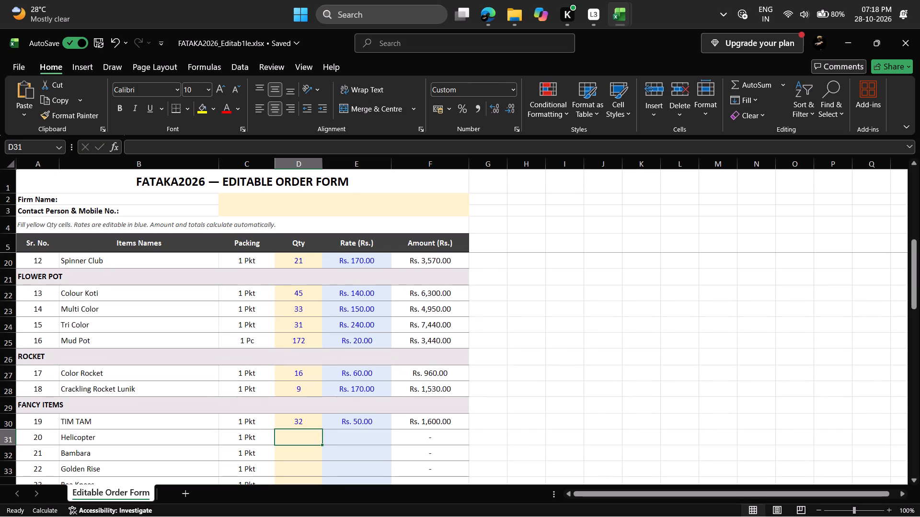
{"action": "type", "text": "20"}
{"action": "key", "text": "Right"}
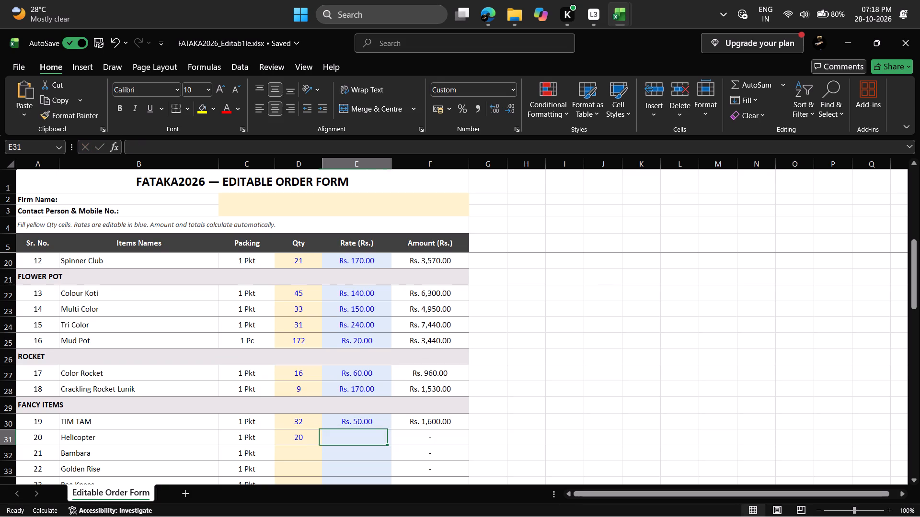
{"action": "type", "text": "80"}
{"action": "key", "text": "Down"}
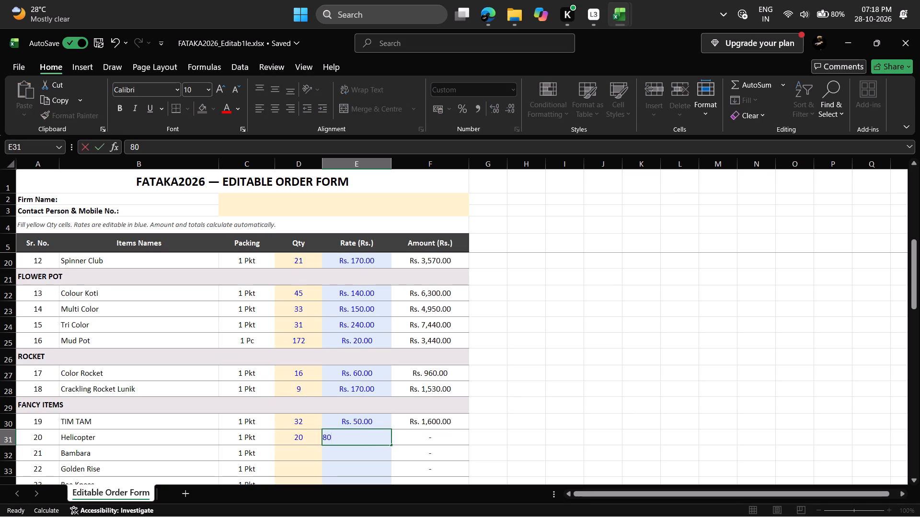
{"action": "key", "text": "Left"}
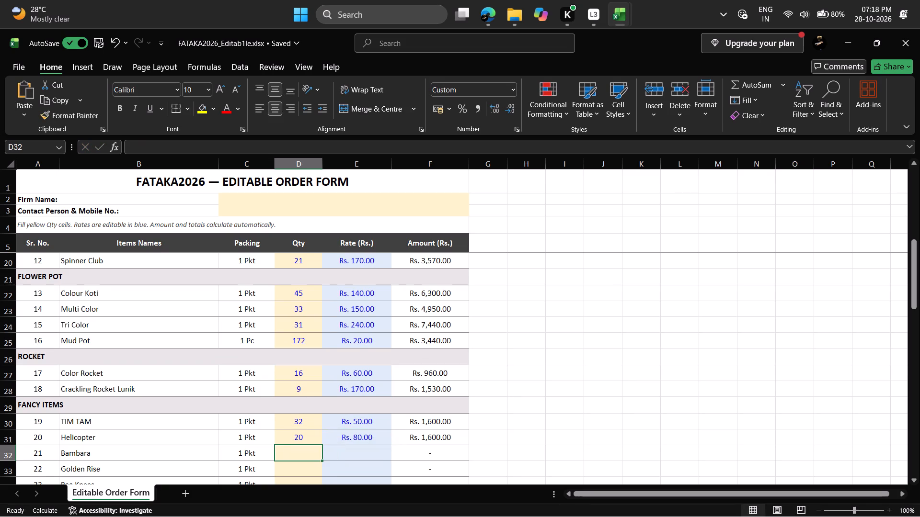
Enter quantity 13 and rate 90 for Bambara under FANCY ITEMS.
{"action": "type", "text": "30"}
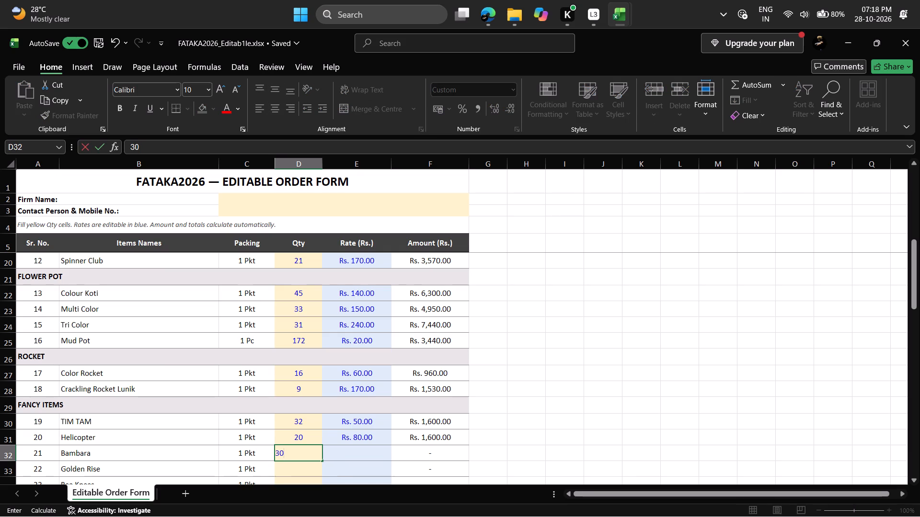
{"action": "key", "text": "BackSpace"}
{"action": "key", "text": "BackSpace"}
{"action": "type", "text": "13"}
{"action": "key", "text": "Right"}
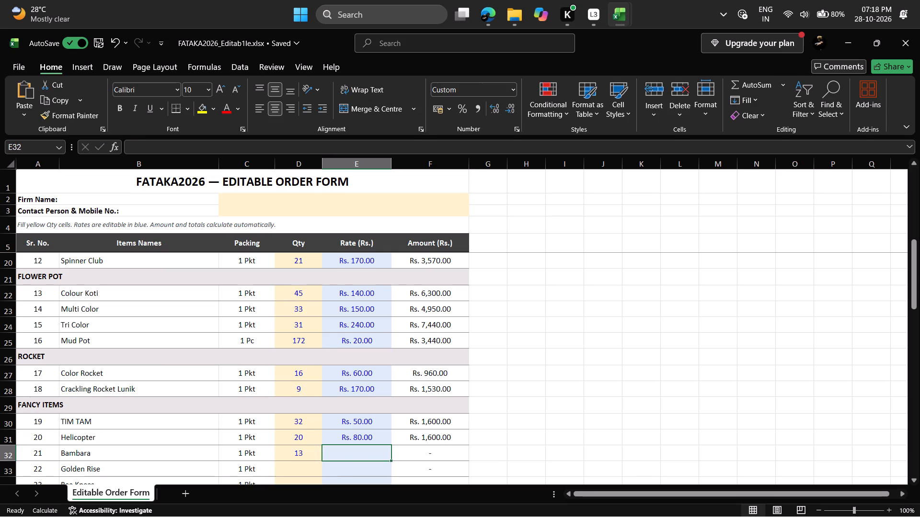
{"action": "type", "text": "90"}
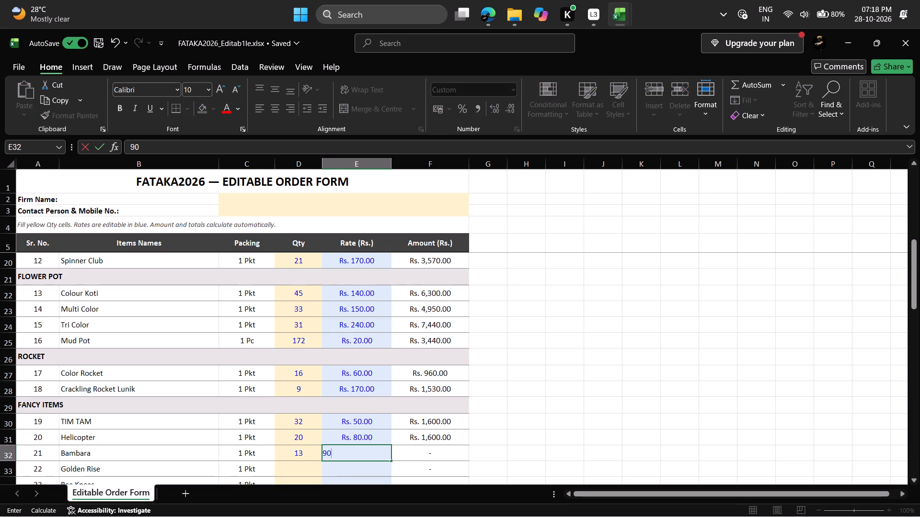
{"action": "key", "text": "Down"}
Enter quantity 17 and rate 90 for Golden Rise under FANCY ITEMS.
{"action": "key", "text": "Left"}
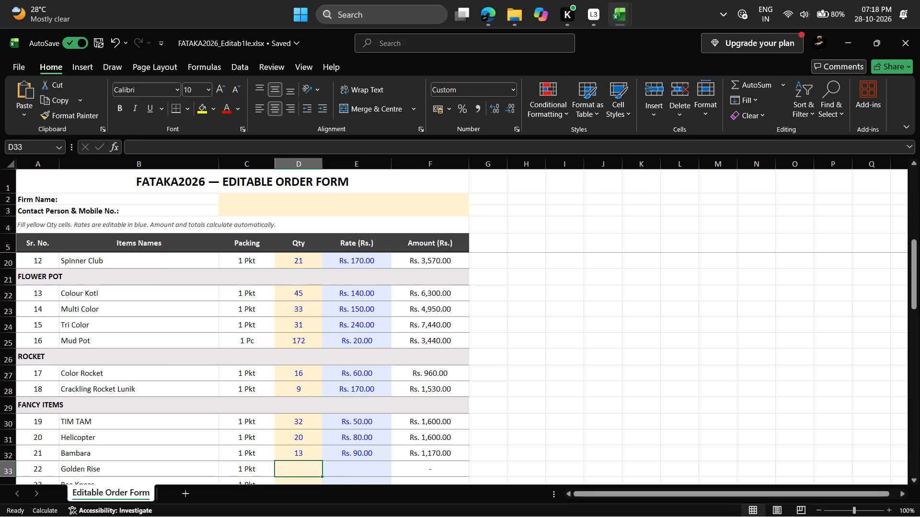
{"action": "key", "text": "Down"}
{"action": "key", "text": "Down"}
{"action": "key", "text": "Up"}
{"action": "key", "text": "Up"}
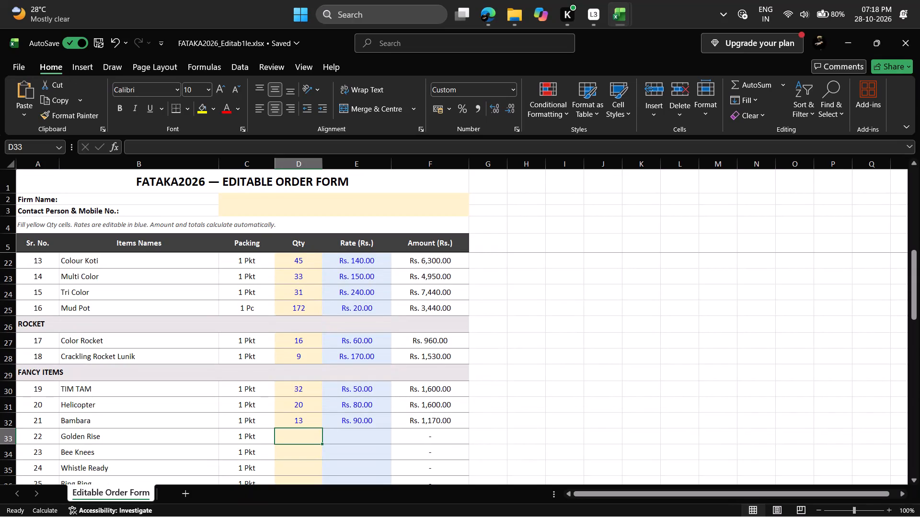
{"action": "type", "text": "17"}
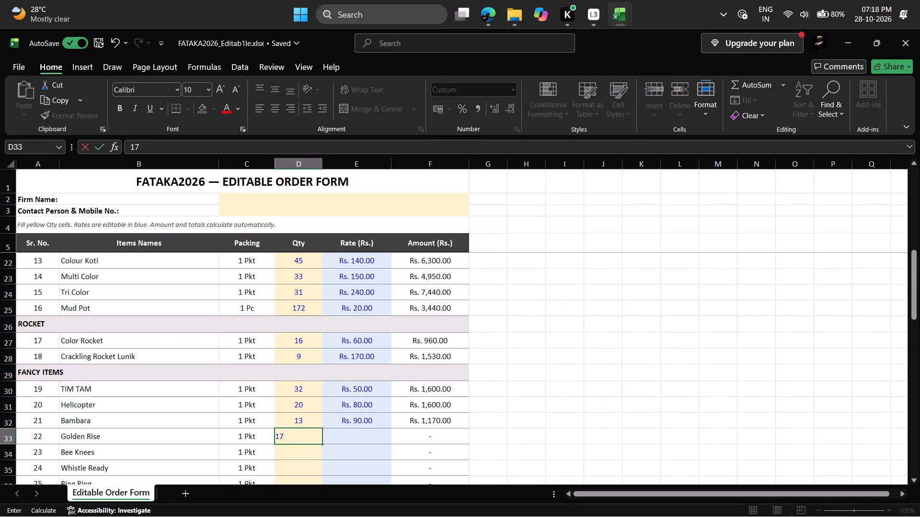
{"action": "key", "text": "Right"}
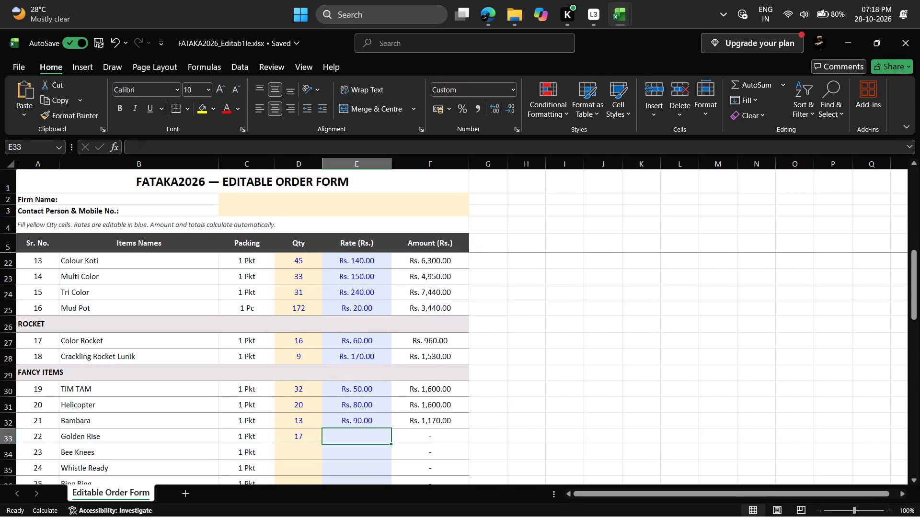
{"action": "type", "text": "90"}
{"action": "key", "text": "Down"}
Enter quantity 16 and rate 105 for Bee Knees under FANCY ITEMS.
{"action": "key", "text": "Left"}
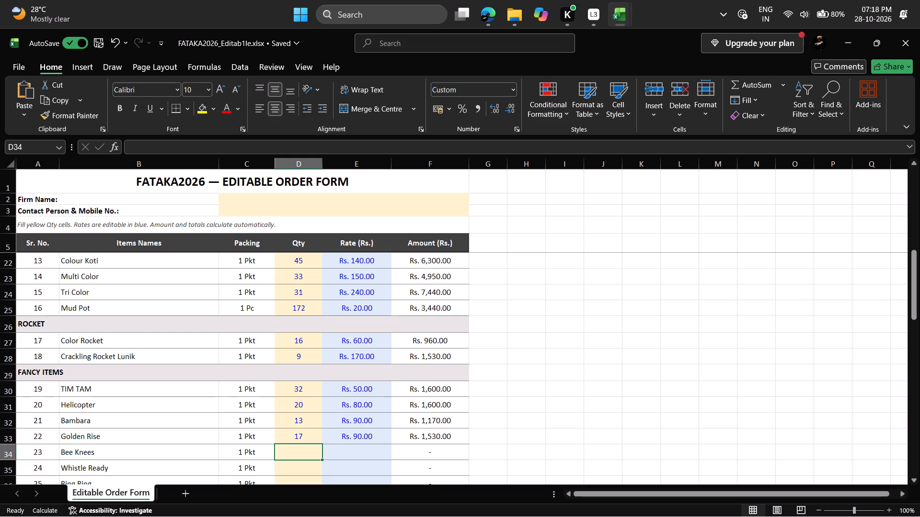
{"action": "type", "text": "16"}
{"action": "key", "text": "Right"}
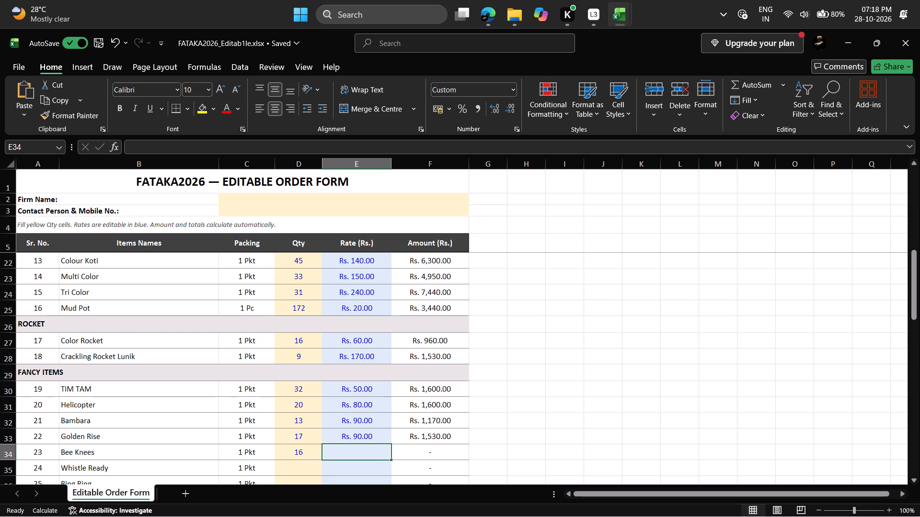
{"action": "type", "text": "105"}
{"action": "key", "text": "Down"}
Enter quantity 21 and rate 125 for Whistle Ready under FANCY ITEMS.
{"action": "key", "text": "Left"}
{"action": "key", "text": "Down"}
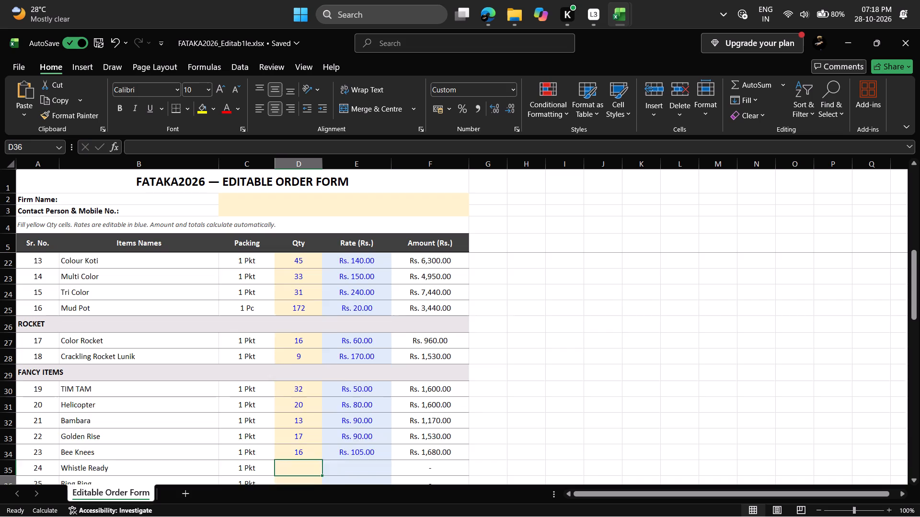
{"action": "key", "text": "Up"}
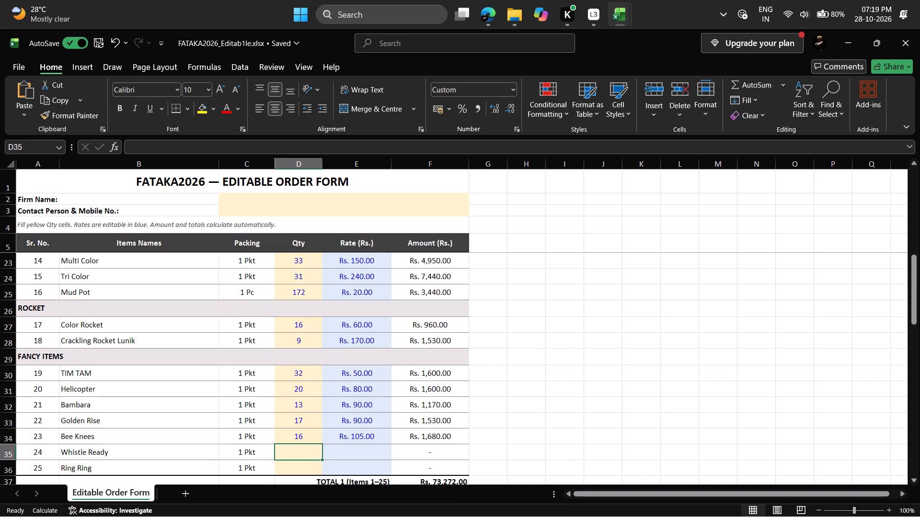
{"action": "type", "text": "21"}
{"action": "key", "text": "Right"}
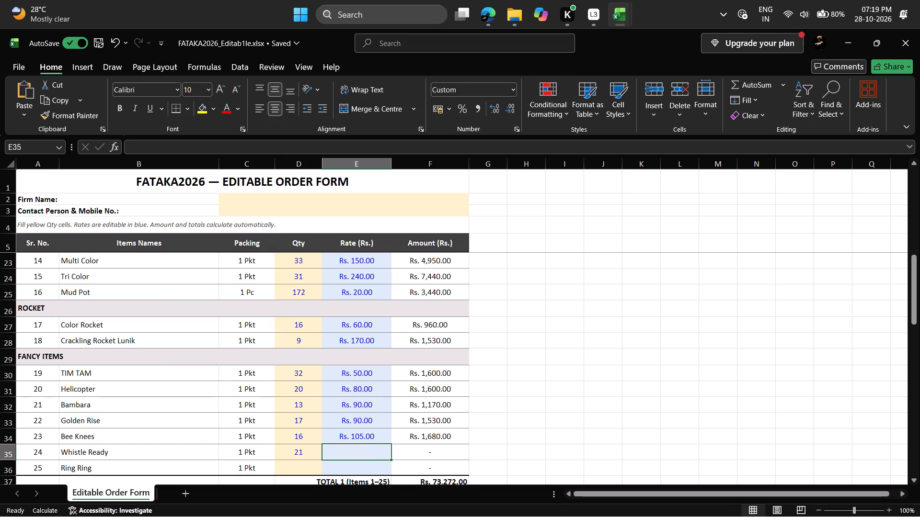
{"action": "type", "text": "125"}
{"action": "key", "text": "Down"}
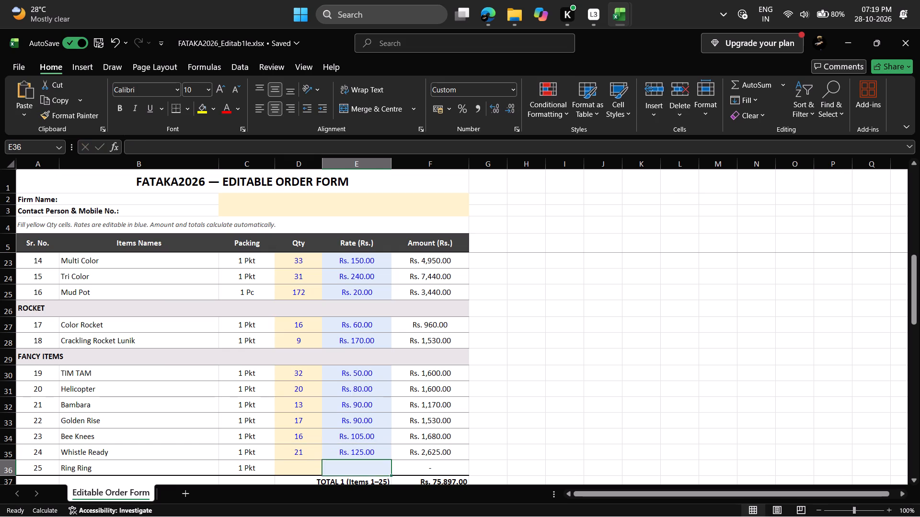
Enter quantity 23 and rate 150 for Ring Ring under FANCY ITEMS.
{"action": "key", "text": "Left"}
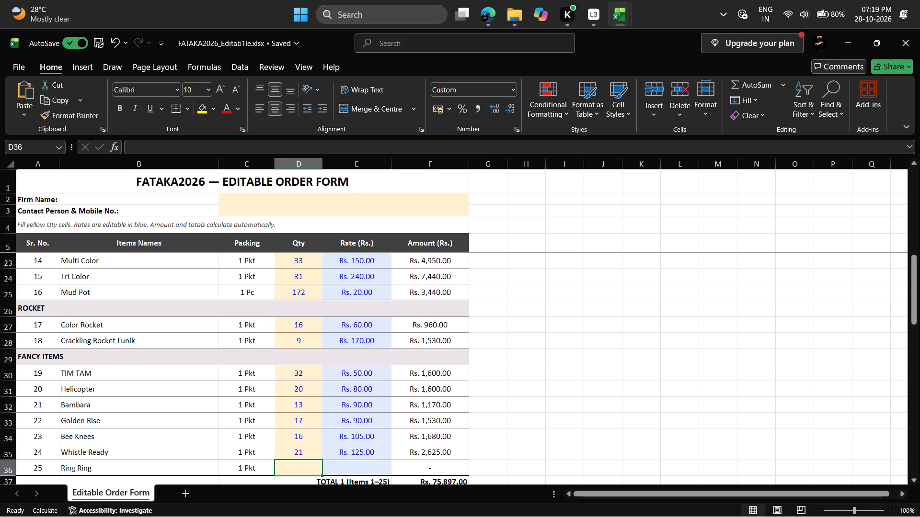
{"action": "type", "text": "23"}
{"action": "key", "text": "Right"}
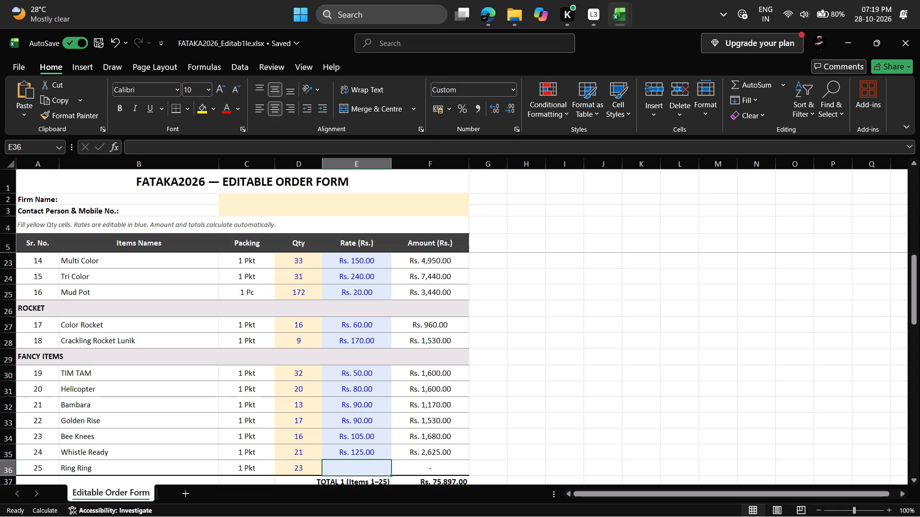
{"action": "type", "text": "150"}
{"action": "key", "text": "Down"}
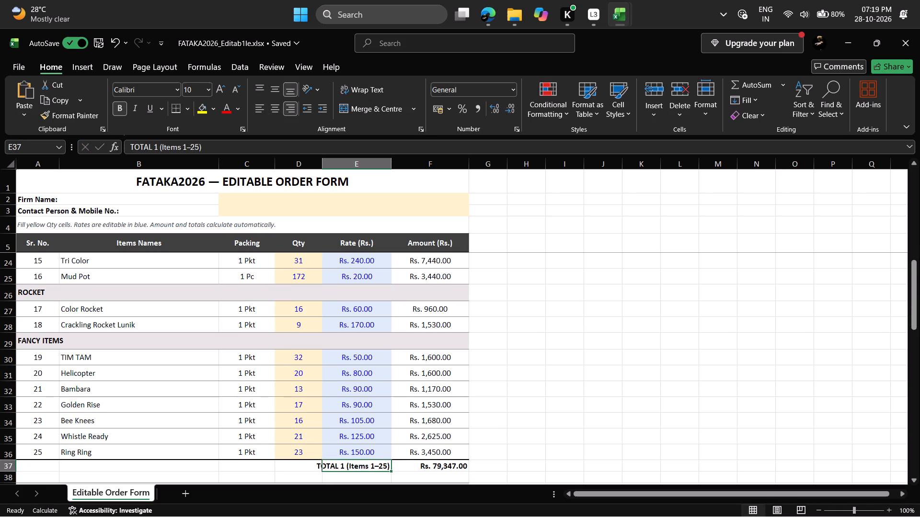
Enter quantity 18 and rate 160 for Aliens Power under SKY SHOT.
{"action": "key", "text": "Down"}
{"action": "key", "text": "Down"}
{"action": "key", "text": "Down"}
{"action": "key", "text": "Down"}
{"action": "key", "text": "Up"}
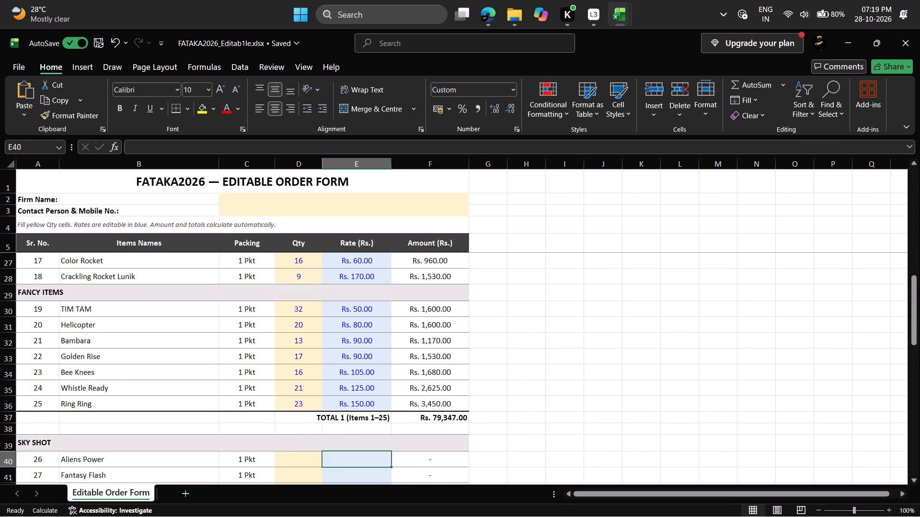
{"action": "key", "text": "Left"}
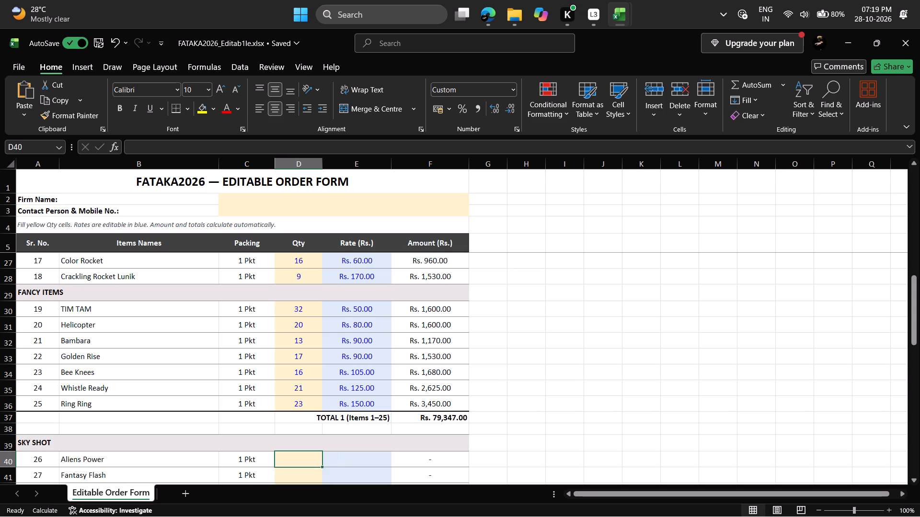
{"action": "type", "text": "18"}
{"action": "key", "text": "Page_Down"}
{"action": "key", "text": "Right"}
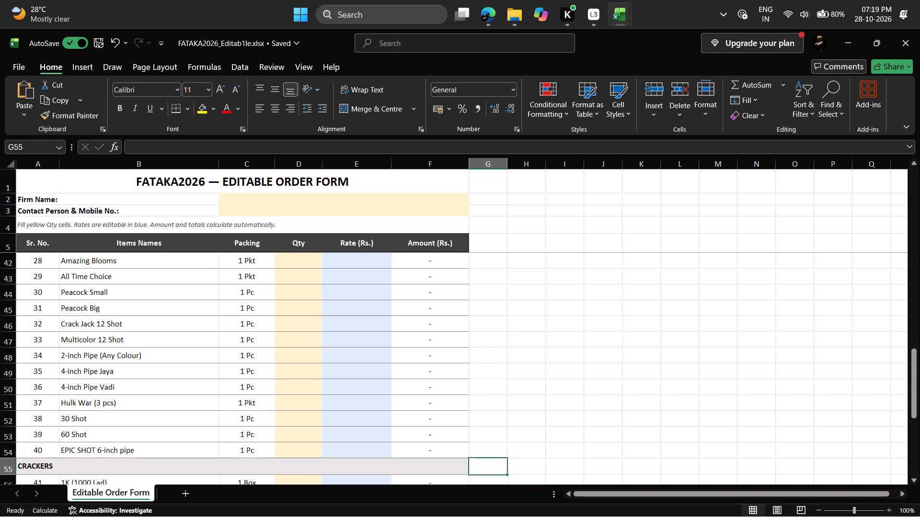
{"action": "scroll", "coordinate": [345, 386], "scroll_direction": "up", "scroll_amount": 3}
{"action": "left_click", "coordinate": [352, 441]}
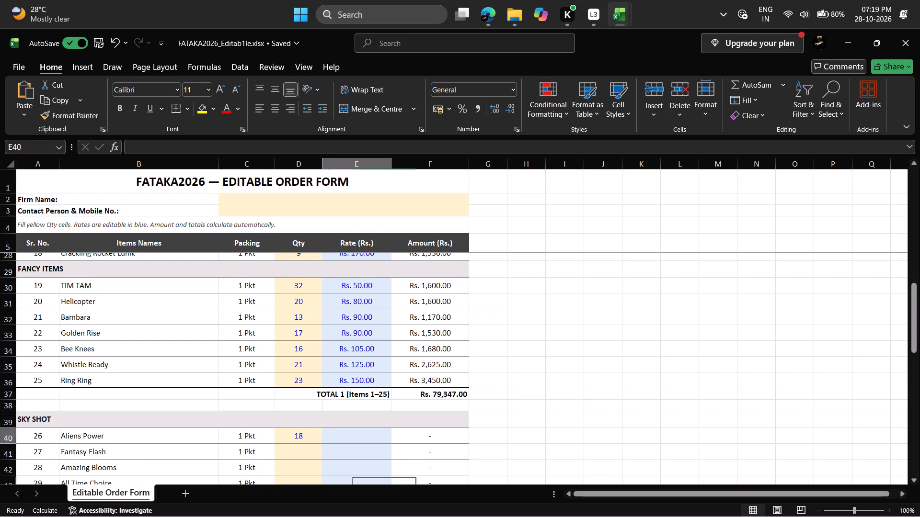
{"action": "type", "text": "160"}
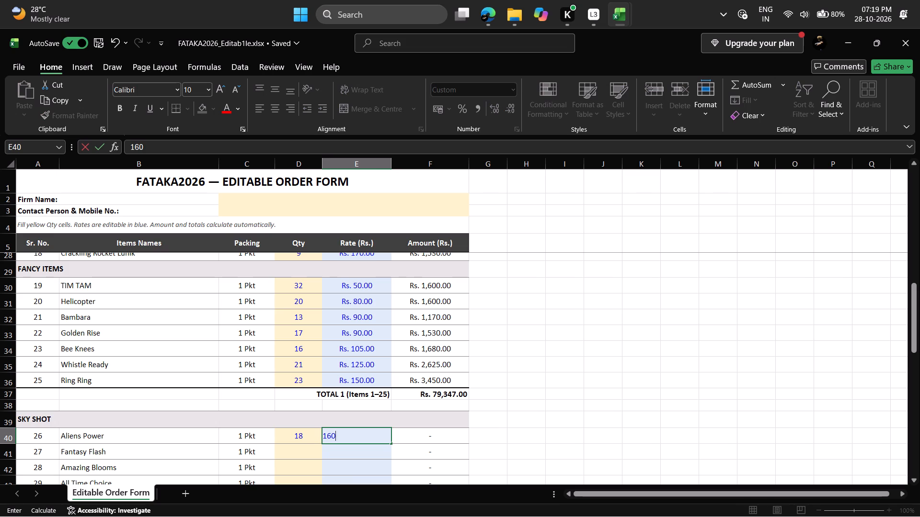
{"action": "key", "text": "Down"}
Enter quantity 16 and rate 150 for Fantasy Flash under SKY SHOT.
{"action": "key", "text": "Left"}
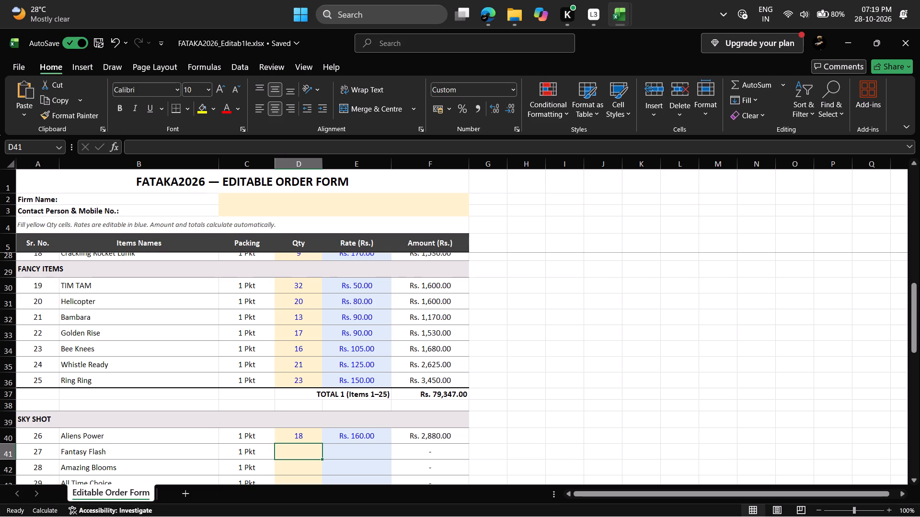
{"action": "type", "text": "16"}
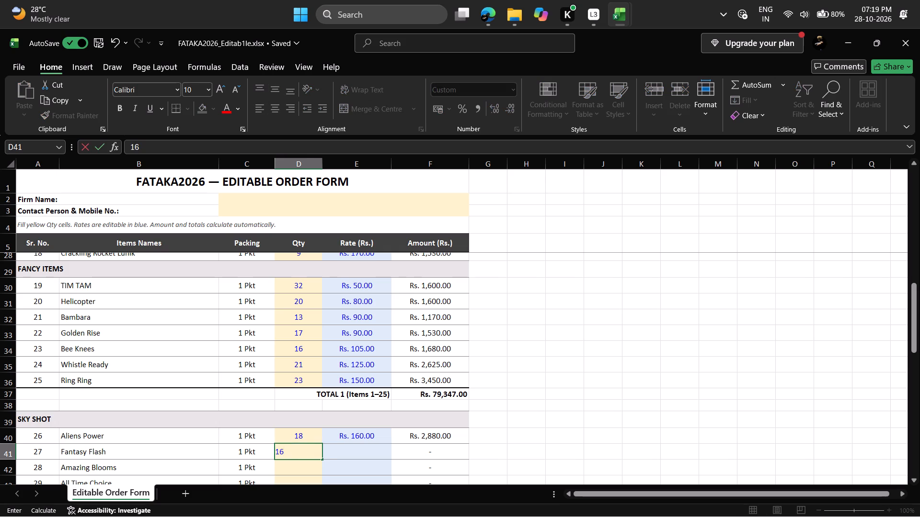
{"action": "key", "text": "Right"}
{"action": "type", "text": "150"}
{"action": "key", "text": "Down"}
Enter quantity 19 and rate 200 for Amazing Blooms under SKY SHOT.
{"action": "key", "text": "Left"}
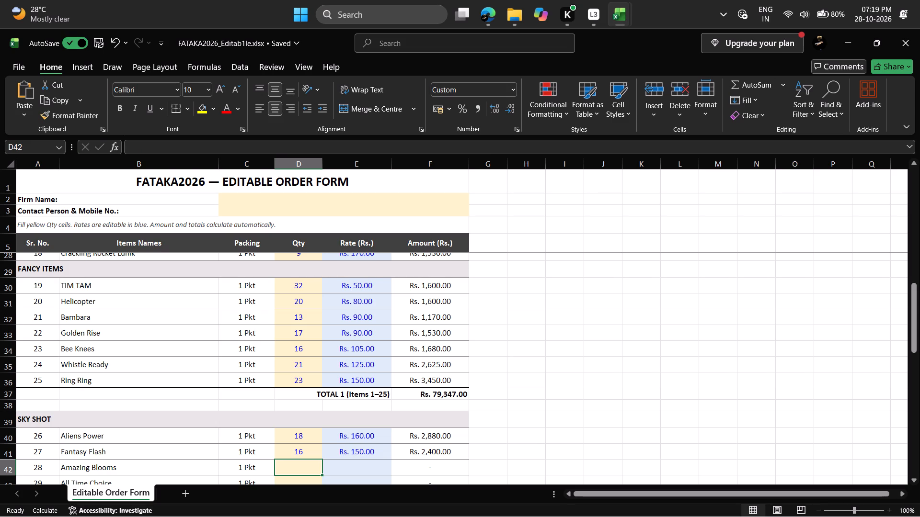
{"action": "type", "text": "19"}
{"action": "key", "text": "Right"}
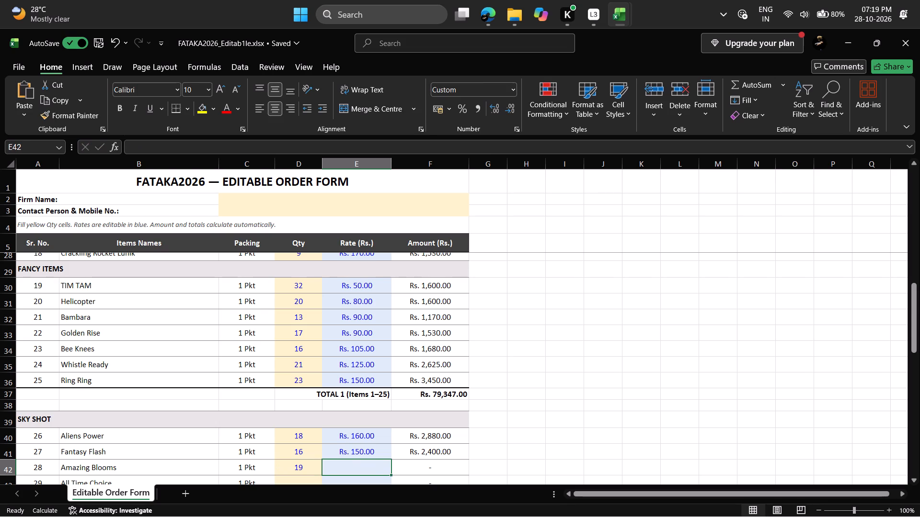
{"action": "type", "text": "200"}
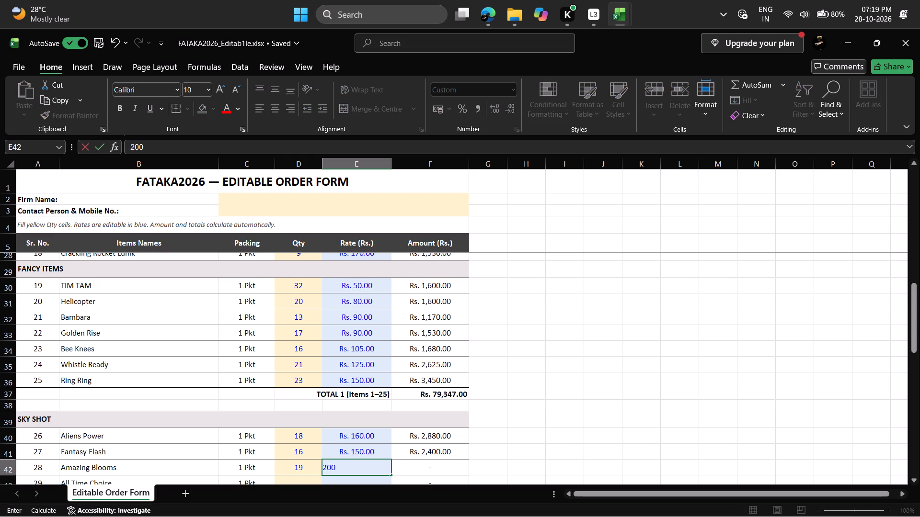
{"action": "key", "text": "Down"}
Enter quantity 11 and rate 220 for All Time Choice under SKY SHOT.
{"action": "key", "text": "Down"}
{"action": "key", "text": "Up"}
{"action": "key", "text": "Left"}
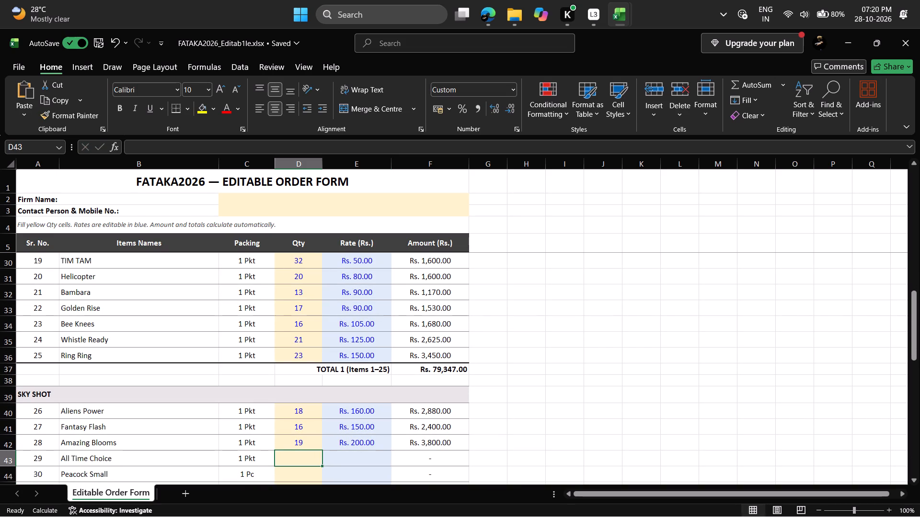
{"action": "type", "text": "11"}
{"action": "key", "text": "Right"}
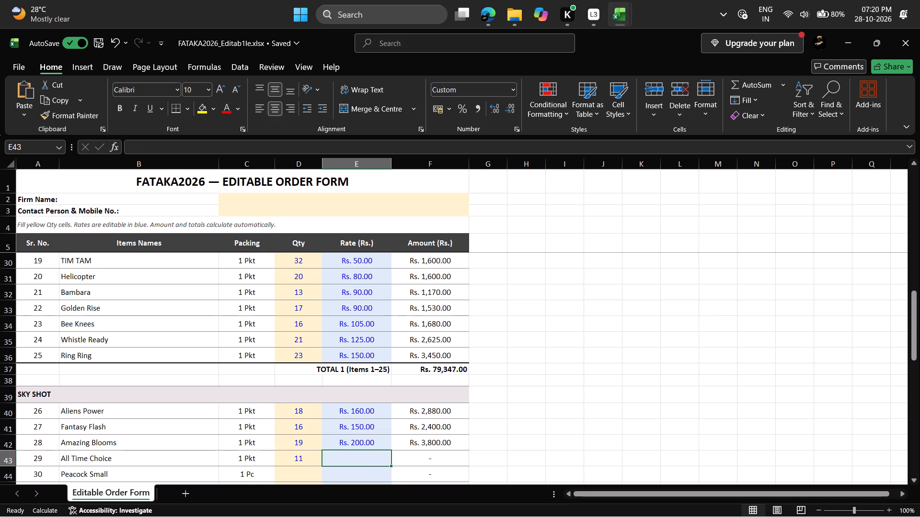
{"action": "type", "text": "22"}
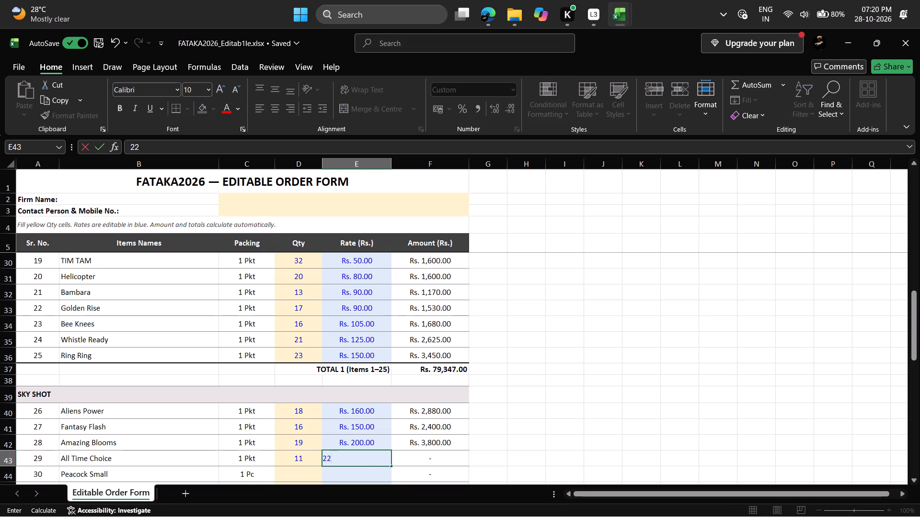
{"action": "key", "text": "0"}
{"action": "key", "text": "Down"}
Enter quantity 6 and rate 180 for Peacock Small under SKY SHOT.
{"action": "key", "text": "Left"}
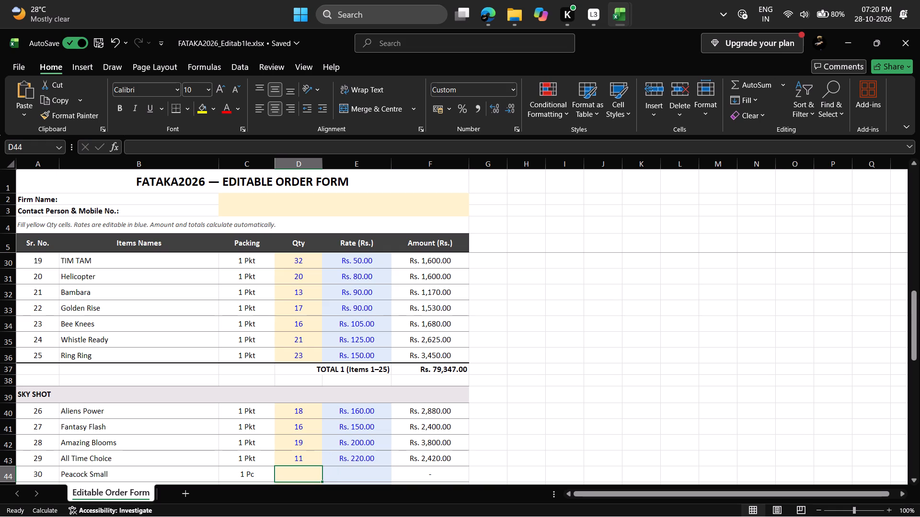
{"action": "key", "text": "6"}
{"action": "key", "text": "Right"}
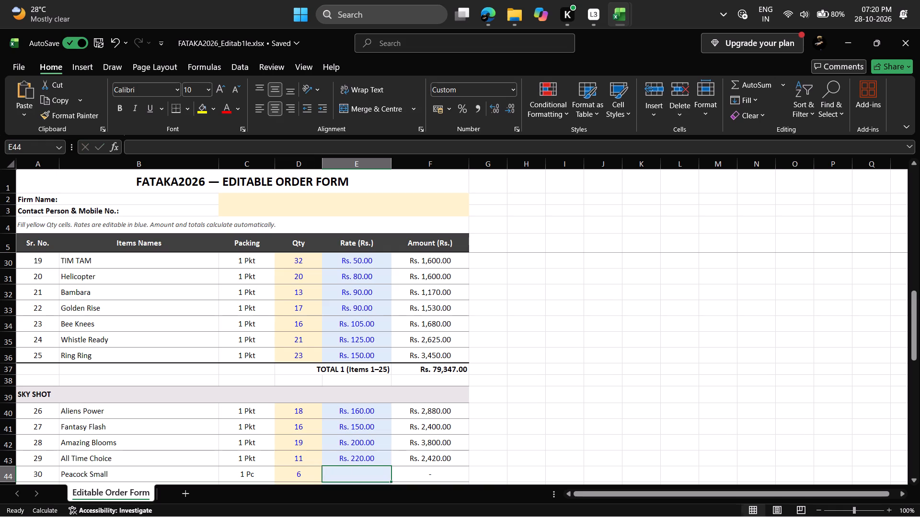
{"action": "key", "text": "Down"}
{"action": "key", "text": "Down"}
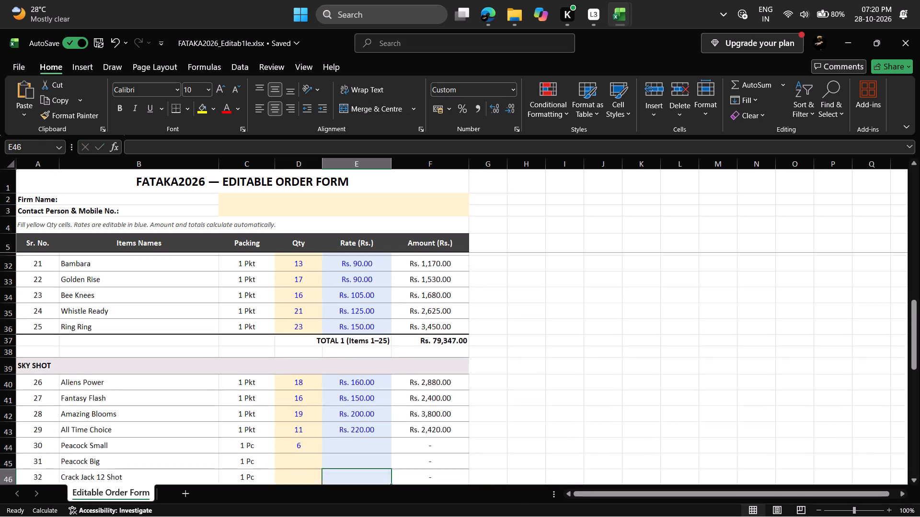
{"action": "key", "text": "Down"}
{"action": "key", "text": "Up"}
{"action": "key", "text": "Up"}
{"action": "key", "text": "Up"}
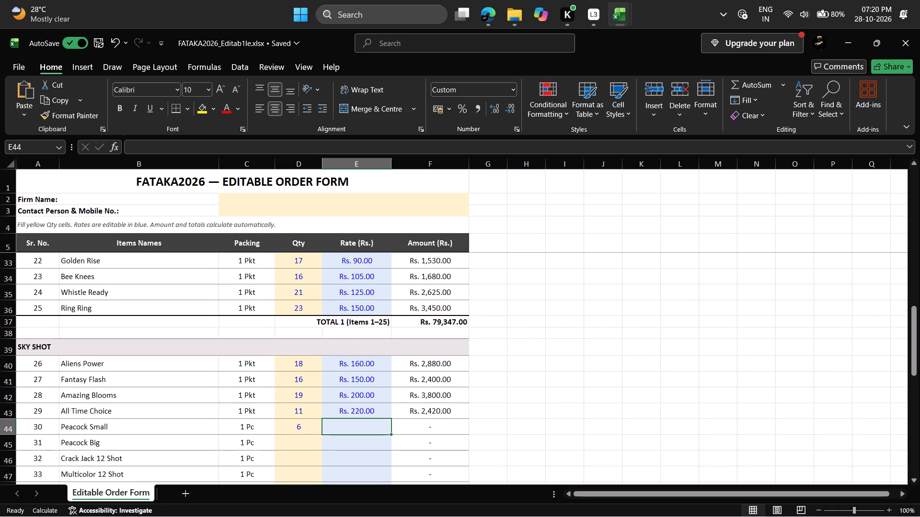
{"action": "key", "text": "Left"}
{"action": "key", "text": "Right"}
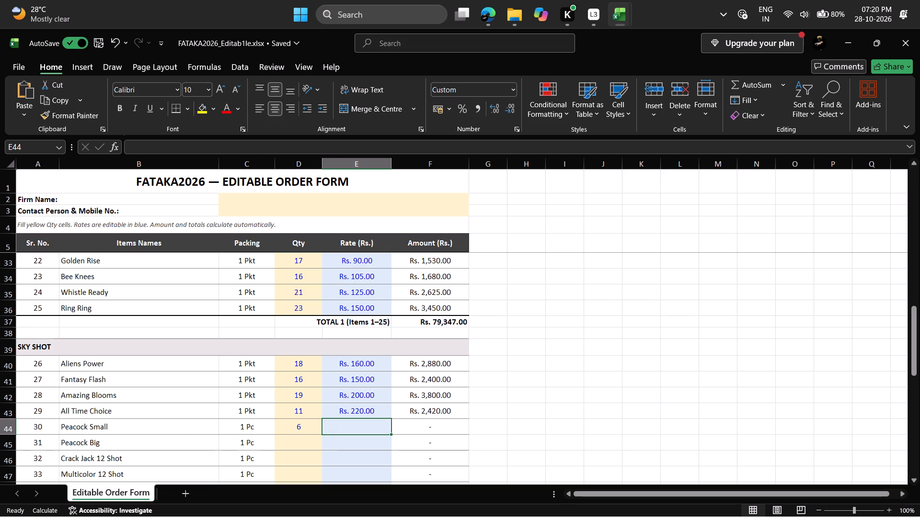
{"action": "type", "text": "180"}
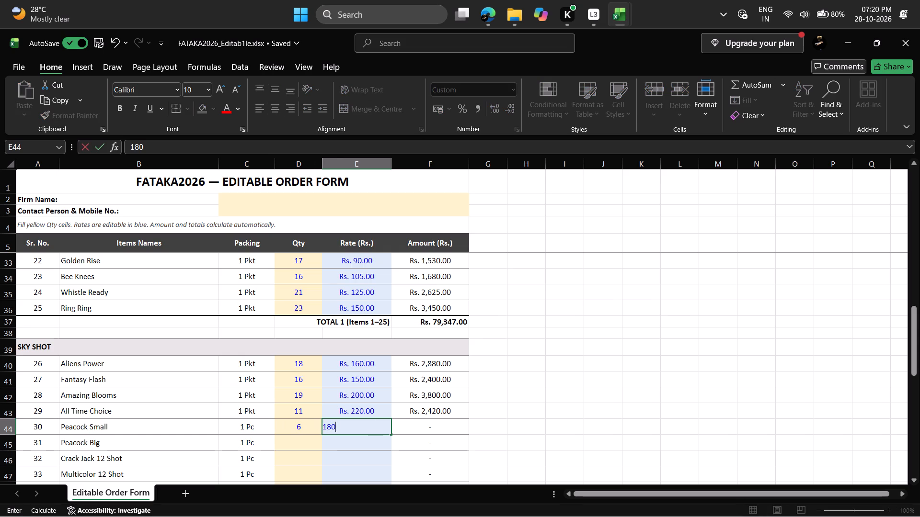
{"action": "key", "text": "Down"}
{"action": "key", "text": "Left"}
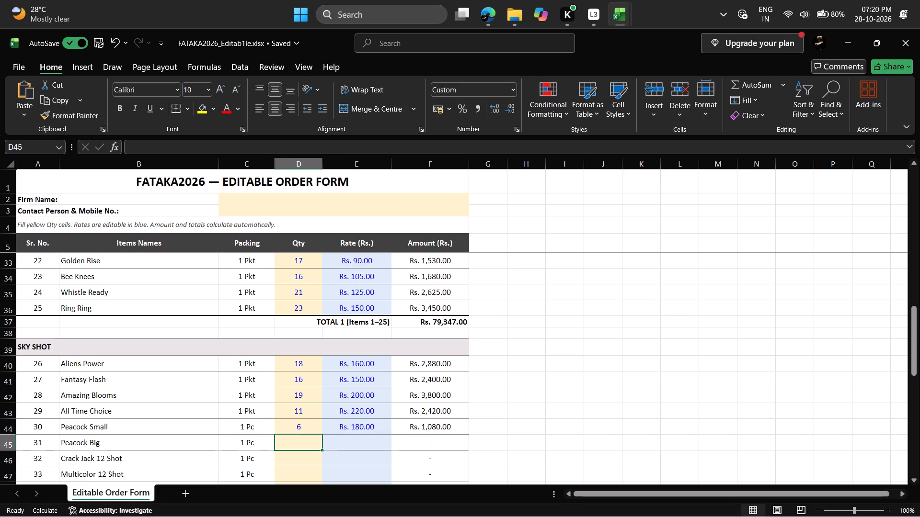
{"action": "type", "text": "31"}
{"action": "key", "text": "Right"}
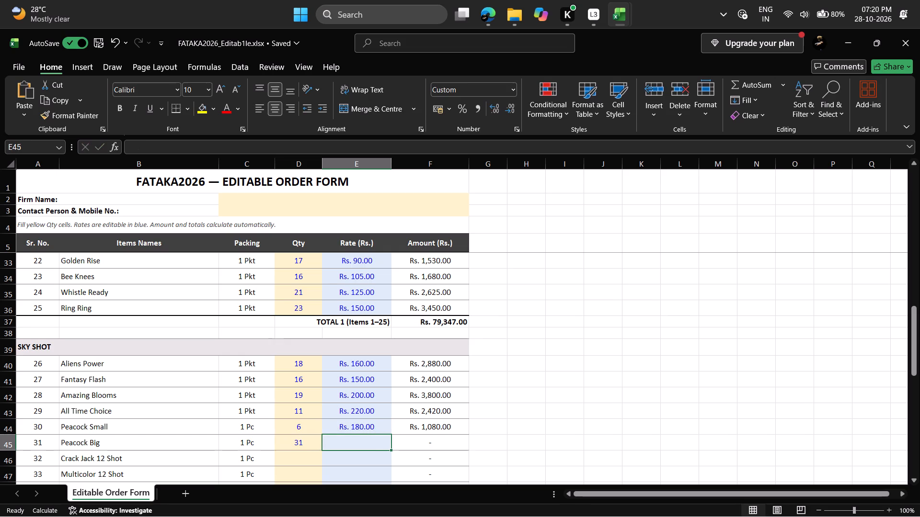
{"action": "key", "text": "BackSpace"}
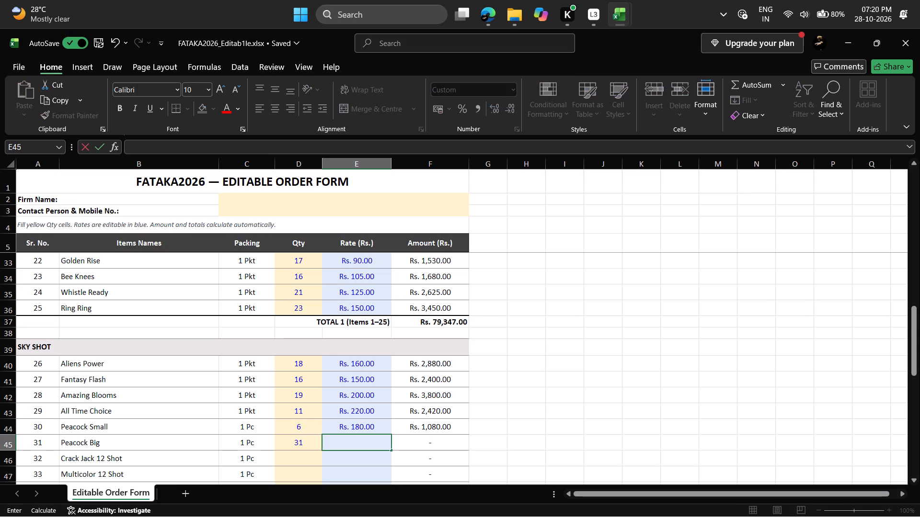
Enter quantity 13 and rate 280 for Peacock Big under SKY SHOT.
{"action": "left_click", "coordinate": [312, 445]}
{"action": "key", "text": "BackSpace"}
{"action": "type", "text": "13"}
{"action": "key", "text": "Right"}
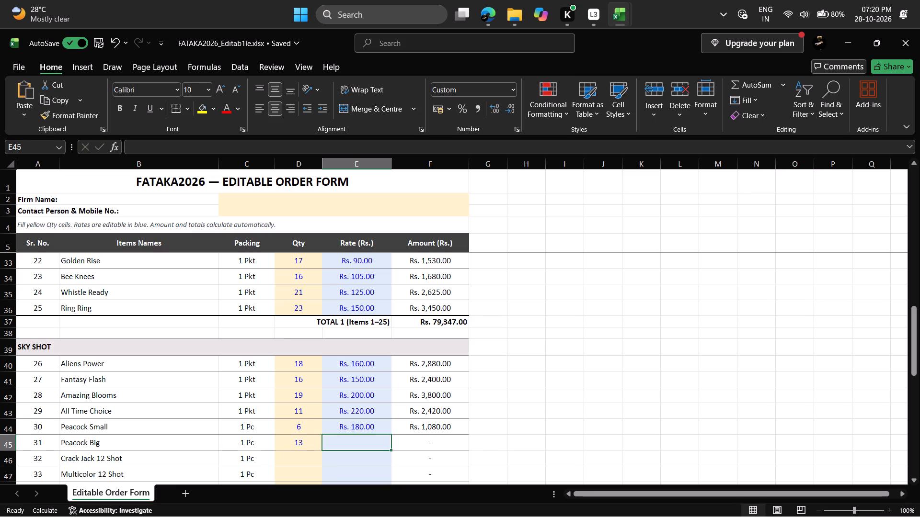
{"action": "type", "text": "280"}
{"action": "key", "text": "Down"}
Enter quantity 7 and rate 125 for Crack Jack 12 Shot under SKY SHOT.
{"action": "key", "text": "Left"}
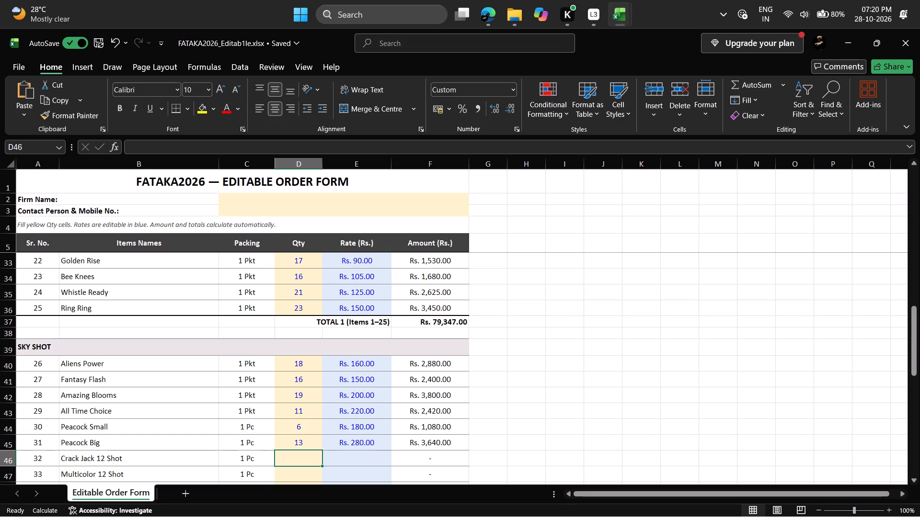
{"action": "key", "text": "7"}
{"action": "key", "text": "Right"}
{"action": "type", "text": "125"}
{"action": "key", "text": "Down"}
Enter quantity 9 and rate 175 for Multicolor 12 Shot under SKY SHOT.
{"action": "key", "text": "Down"}
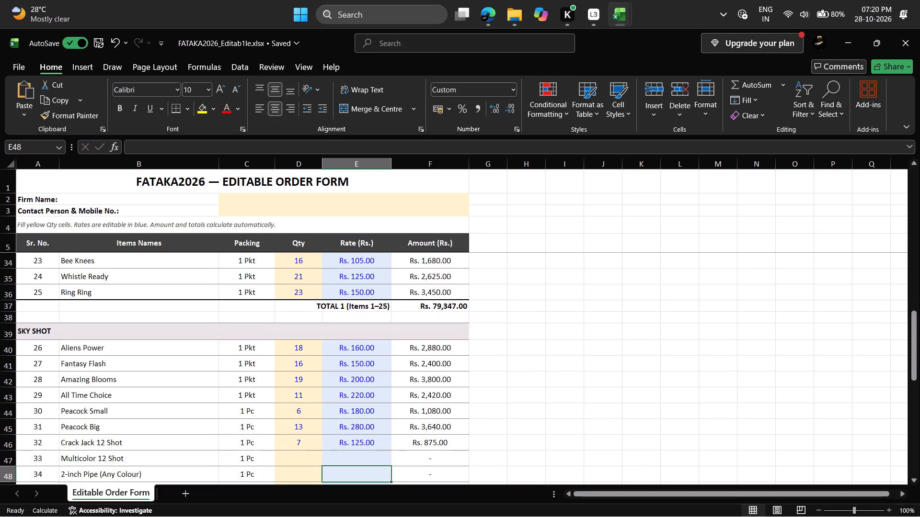
{"action": "key", "text": "Up"}
{"action": "key", "text": "Left"}
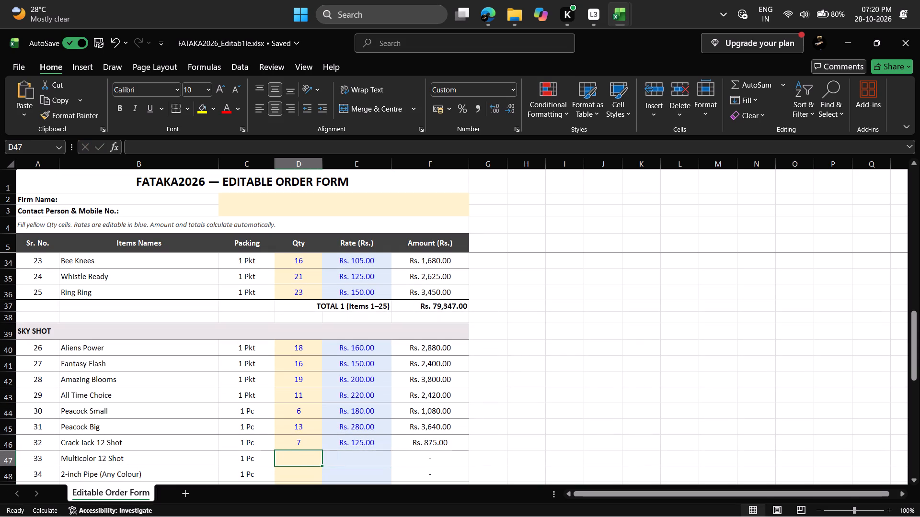
{"action": "key", "text": "Right"}
{"action": "key", "text": "Left"}
{"action": "key", "text": "9"}
{"action": "key", "text": "Right"}
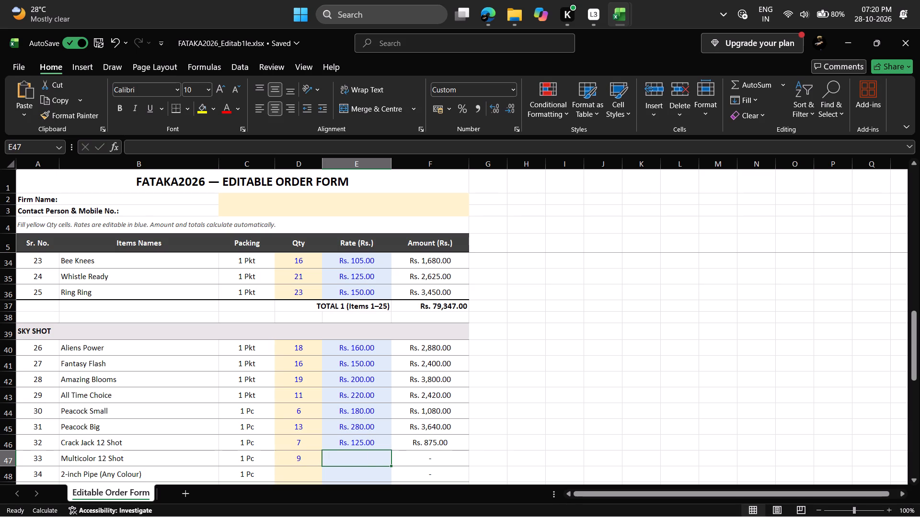
{"action": "type", "text": "175"}
{"action": "key", "text": "Down"}
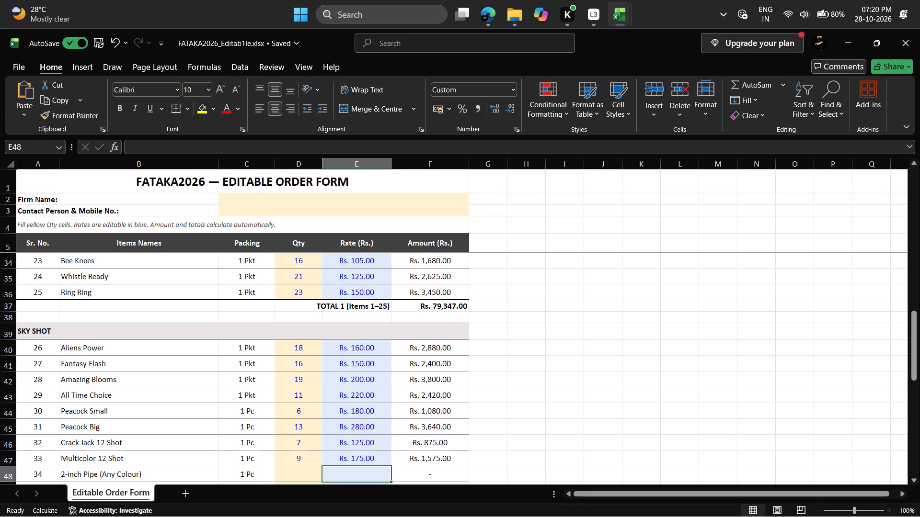
Enter quantity 99 and rate 33 for 2-inch Pipe (Any Colour) under SKY SHOT.
{"action": "key", "text": "Left"}
{"action": "key", "text": "Down"}
{"action": "key", "text": "Down"}
{"action": "key", "text": "Up"}
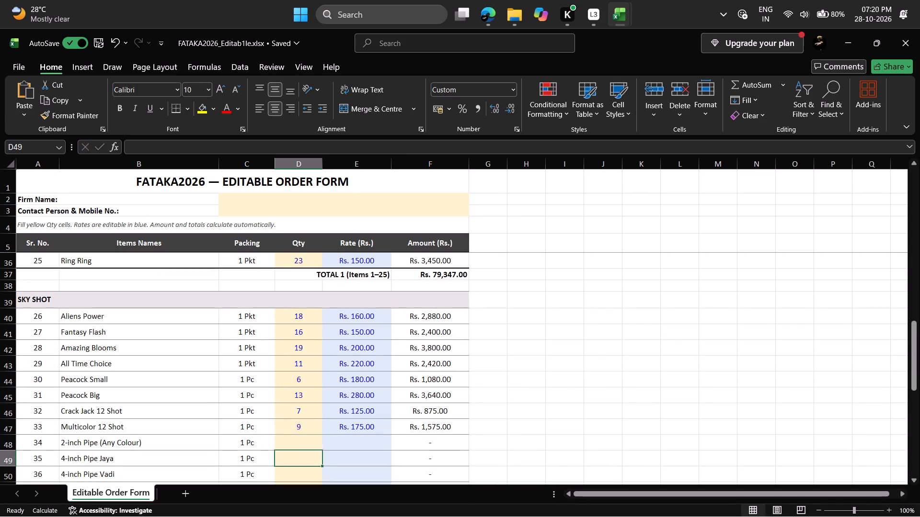
{"action": "key", "text": "Up"}
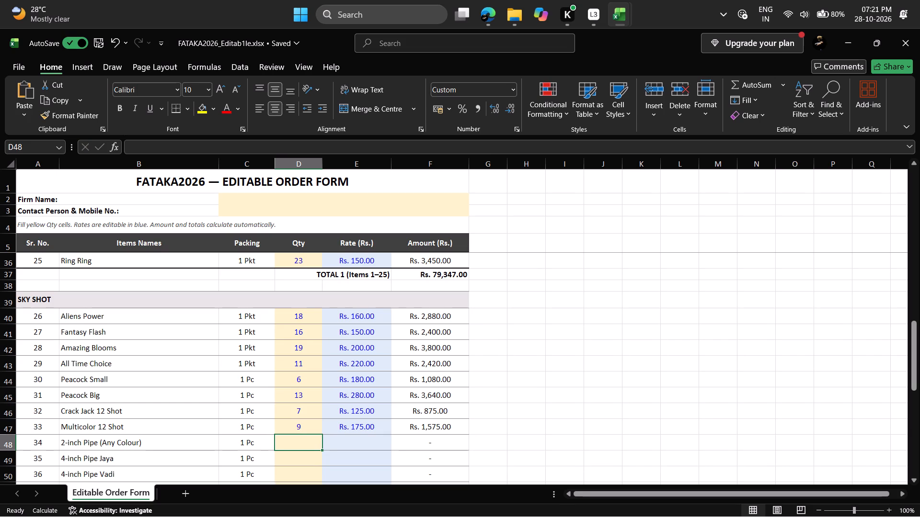
{"action": "type", "text": "99"}
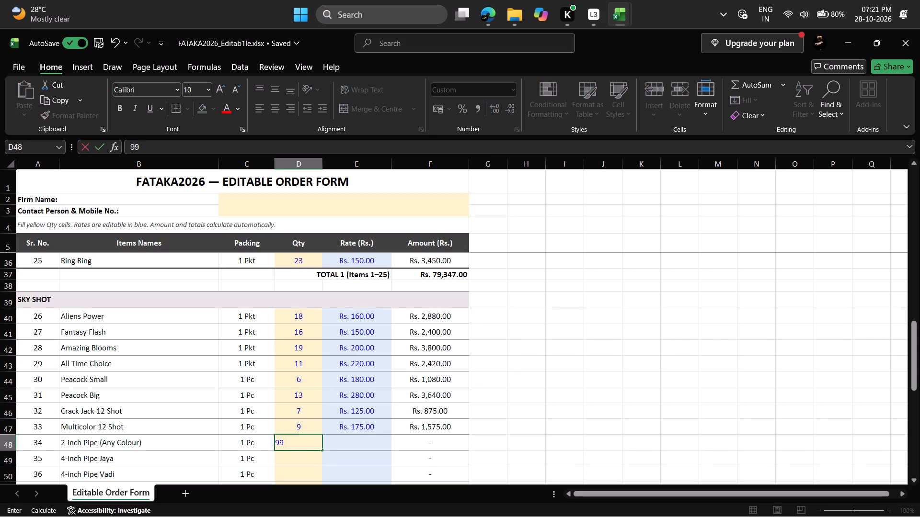
{"action": "key", "text": "Right"}
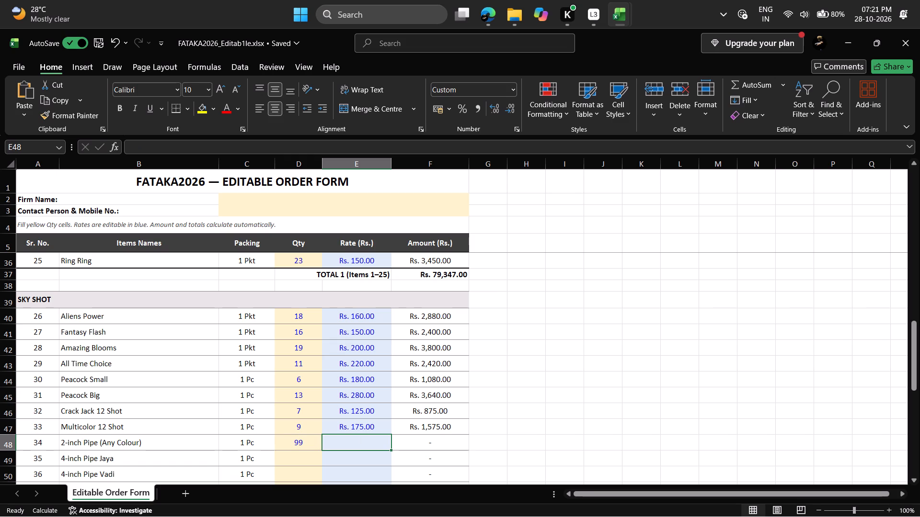
{"action": "type", "text": "33"}
{"action": "key", "text": "Down"}
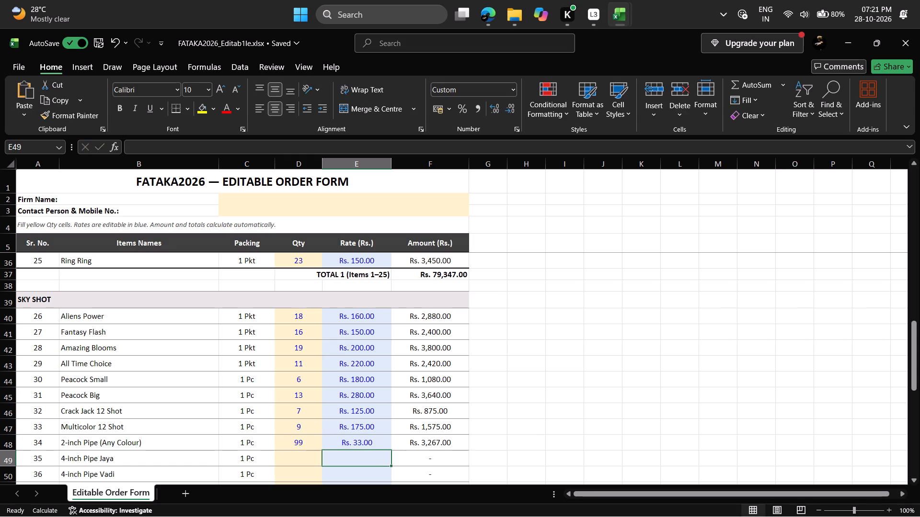
Enter quantity 6 and rate 250 for 4-inch Pipe Jaya under SKY SHOT.
{"action": "key", "text": "Left"}
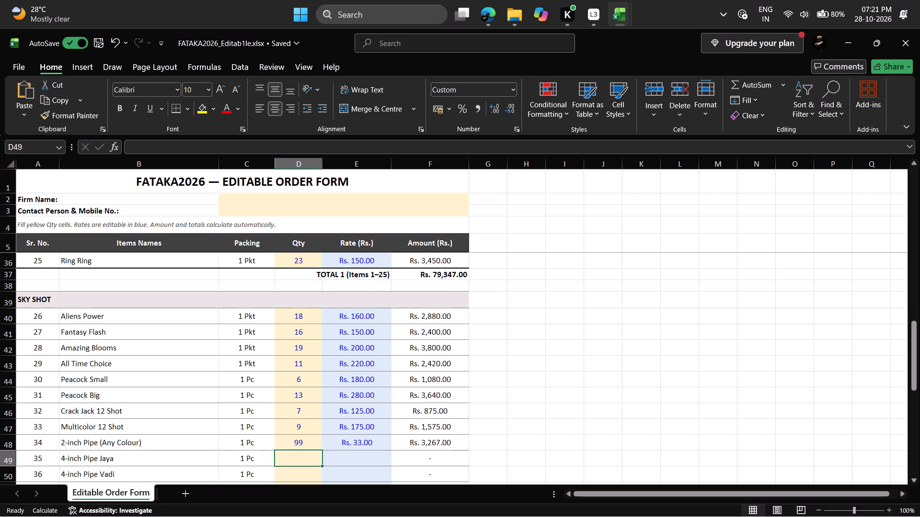
{"action": "key", "text": "6"}
{"action": "key", "text": "Right"}
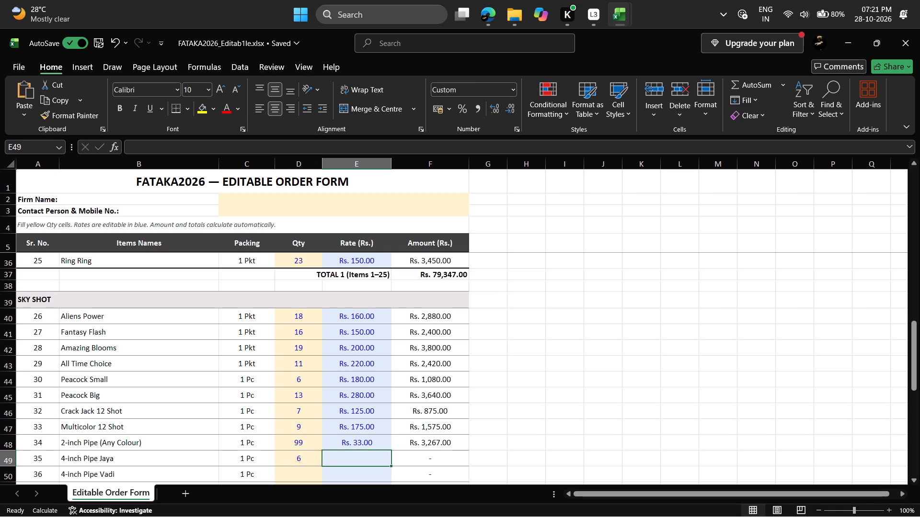
{"action": "type", "text": "25"}
{"action": "key", "text": "0"}
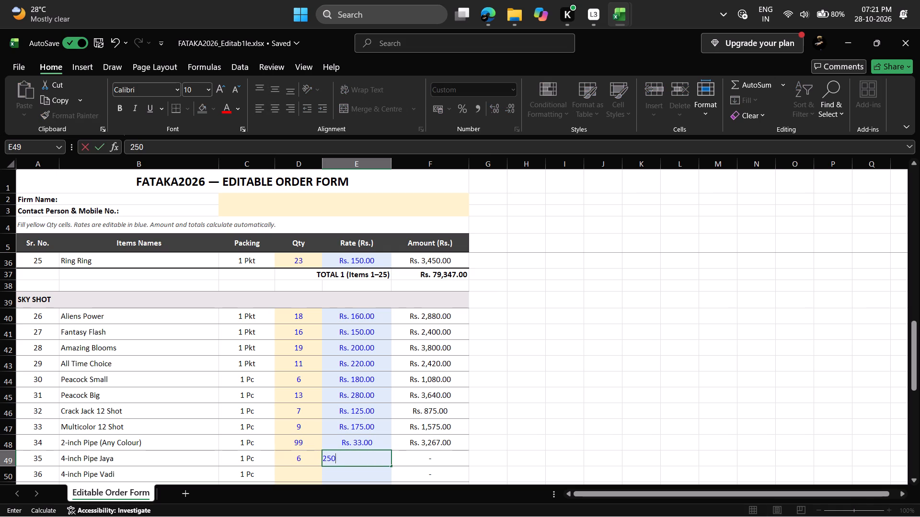
{"action": "key", "text": "Down"}
Enter quantity 8 and rate 300 for 4-inch Pipe Vadi under SKY SHOT.
{"action": "key", "text": "Left"}
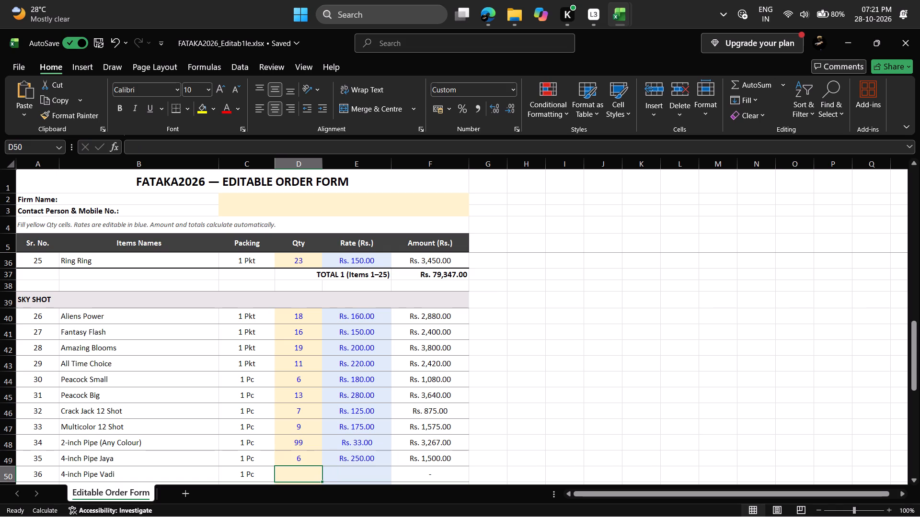
{"action": "key", "text": "8"}
{"action": "key", "text": "Right"}
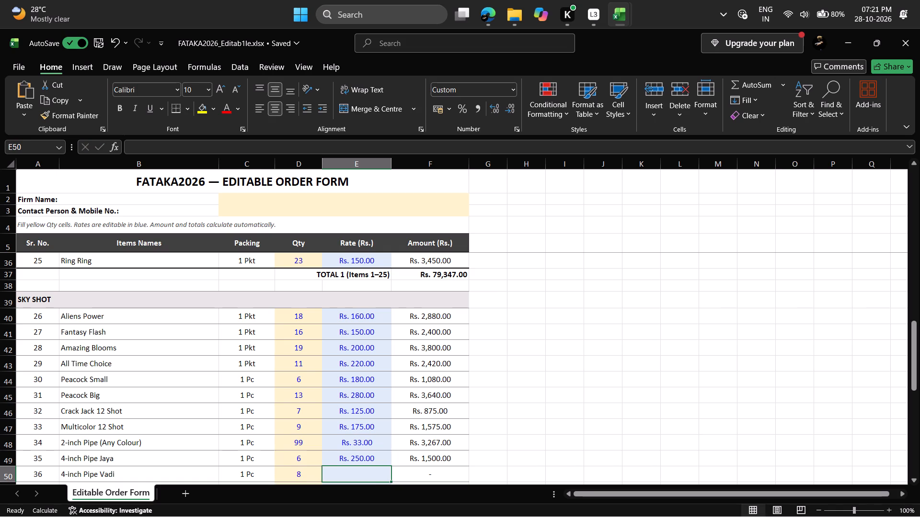
{"action": "type", "text": "300"}
{"action": "key", "text": "Down"}
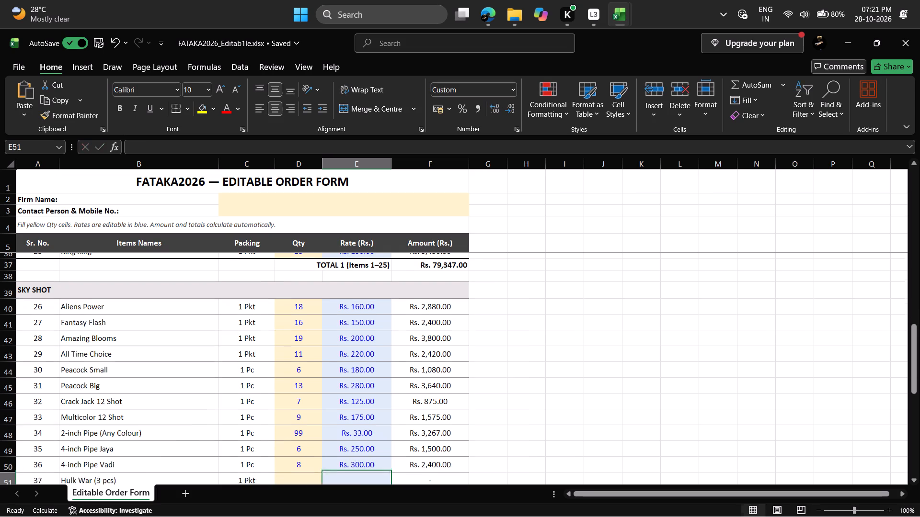
Enter quantity 14 and rate 575 for Hulk War (3 pcs) under SKY SHOT.
{"action": "key", "text": "Down"}
{"action": "key", "text": "Up"}
{"action": "key", "text": "Left"}
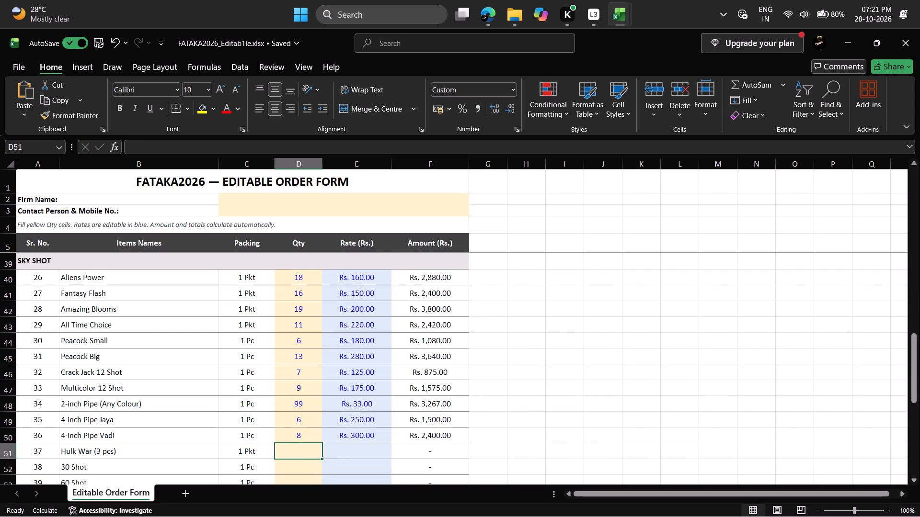
{"action": "type", "text": "14"}
{"action": "key", "text": "Right"}
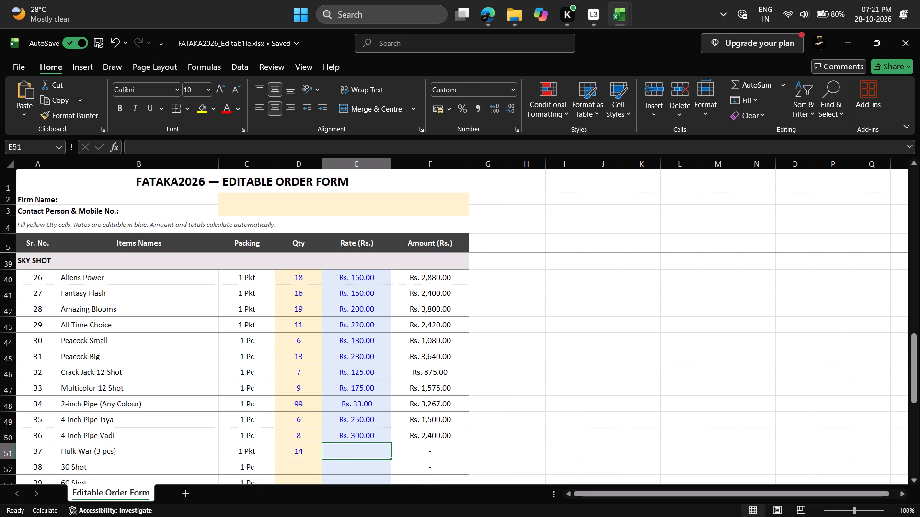
{"action": "type", "text": "575"}
{"action": "key", "text": "Down"}
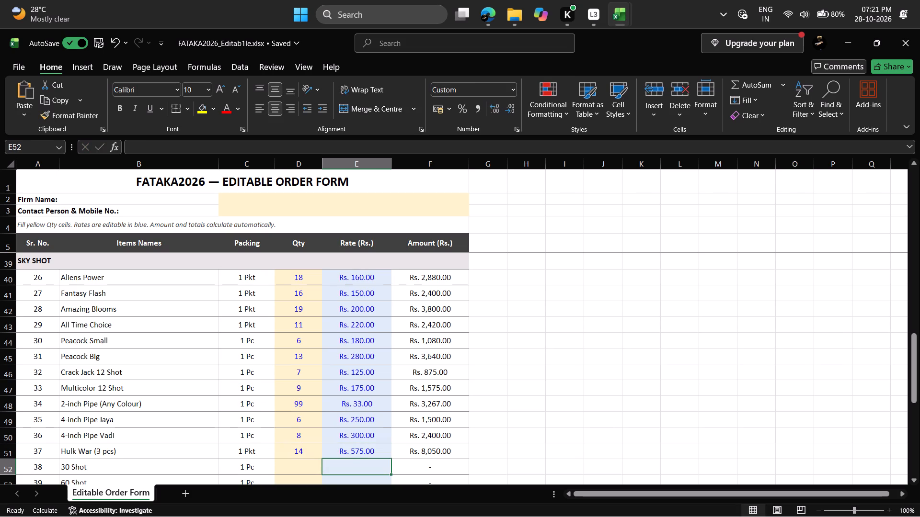
Enter quantity 10 and rate 325 for 30 Shot under SKY SHOT.
{"action": "key", "text": "Left"}
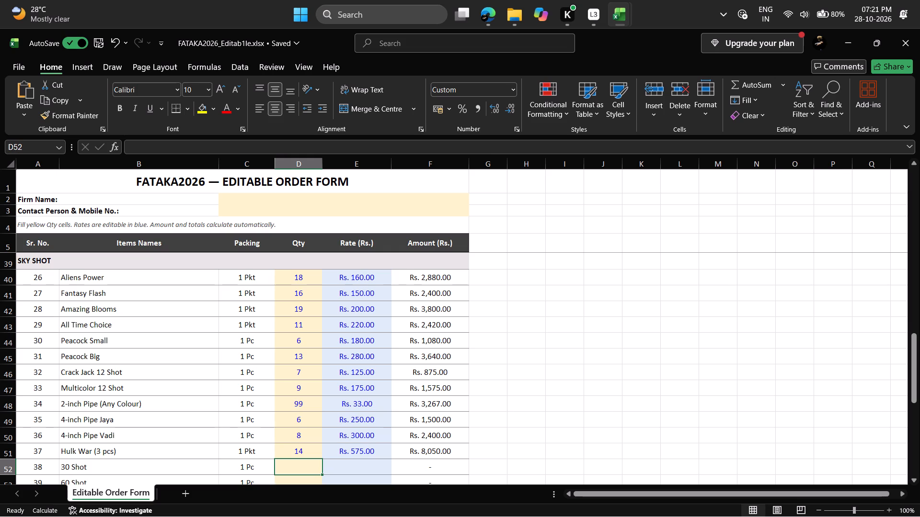
{"action": "type", "text": "10"}
{"action": "key", "text": "Right"}
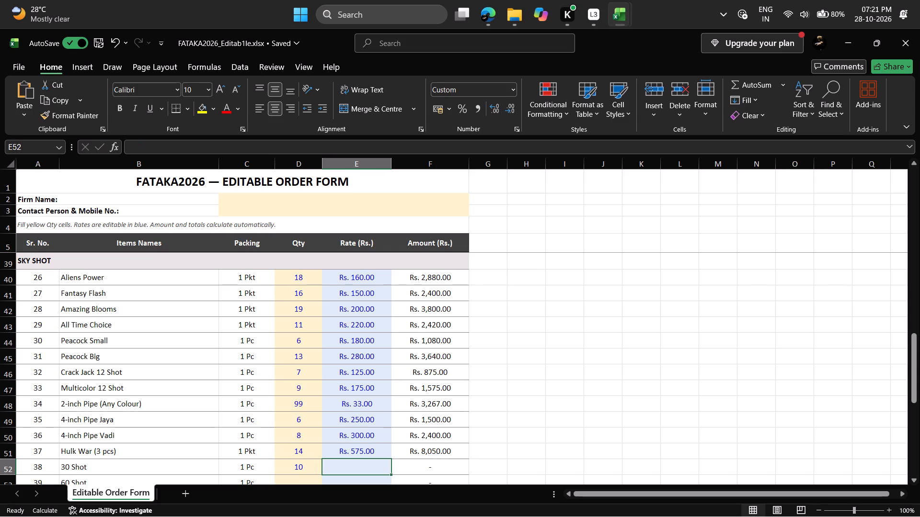
{"action": "type", "text": "325"}
{"action": "key", "text": "Right"}
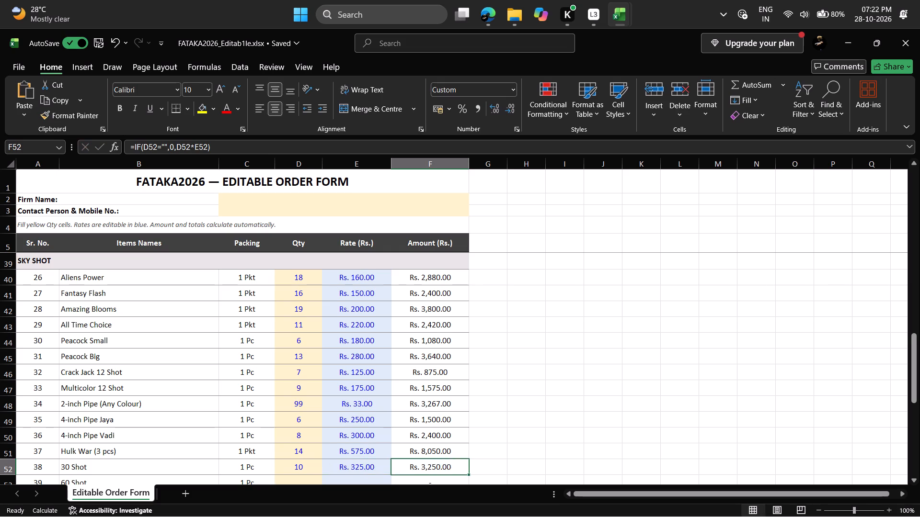
Enter quantity 11 and rate 650 for 60 Shot under SKY SHOT.
{"action": "key", "text": "Down"}
{"action": "key", "text": "Down"}
{"action": "key", "text": "Left"}
{"action": "key", "text": "Left"}
{"action": "key", "text": "Up"}
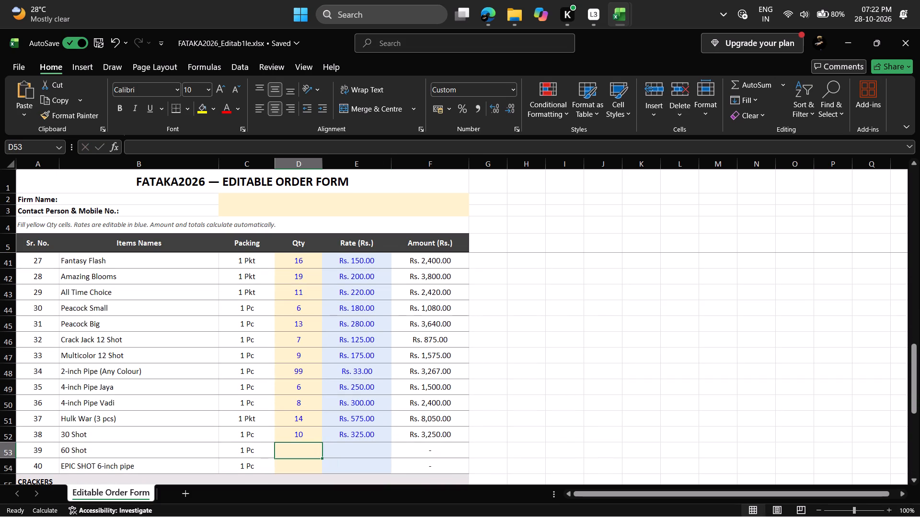
{"action": "type", "text": "60"}
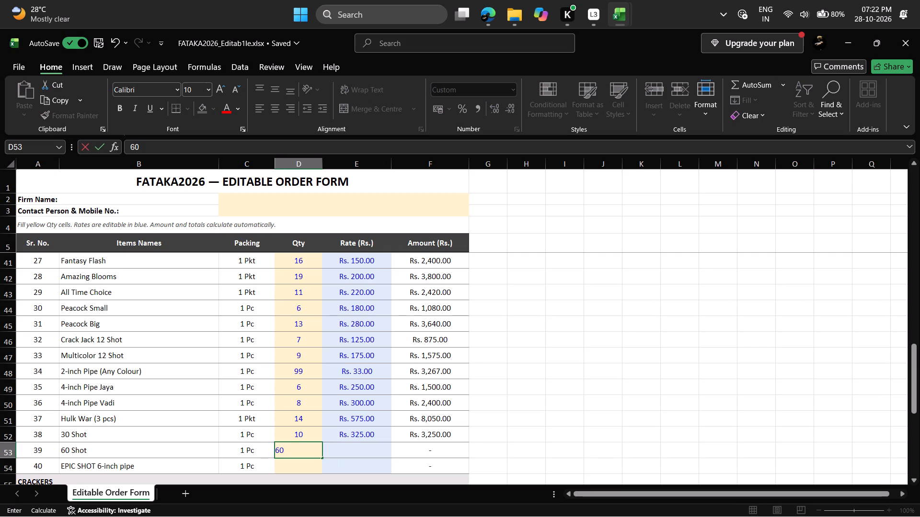
{"action": "key", "text": "BackSpace"}
{"action": "key", "text": "BackSpace"}
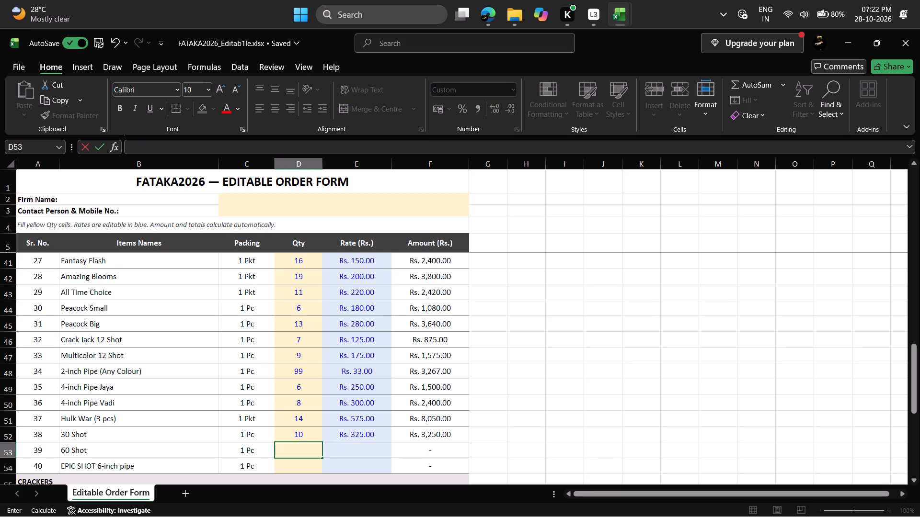
{"action": "type", "text": "11"}
{"action": "key", "text": "Right"}
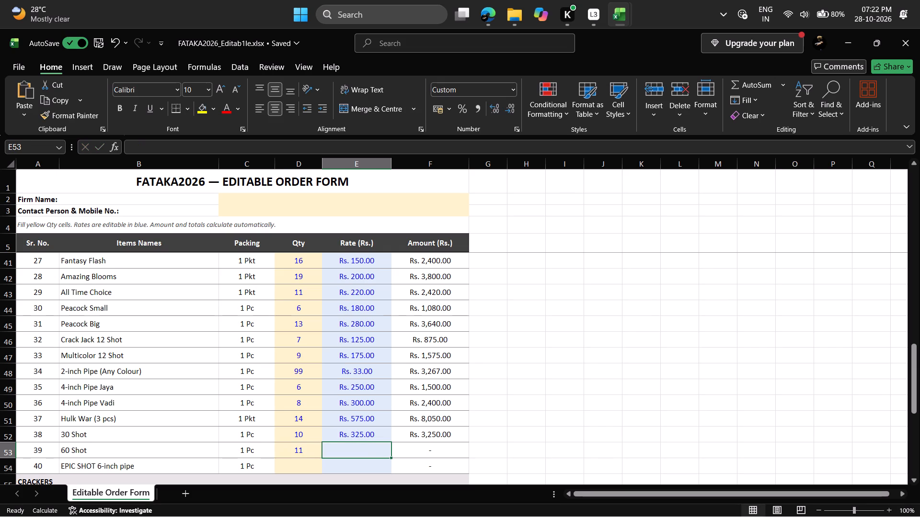
{"action": "type", "text": "650"}
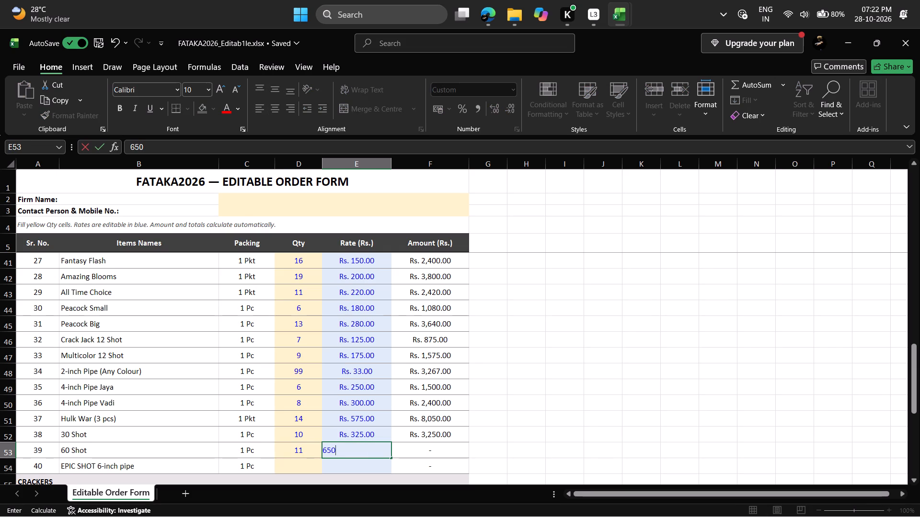
{"action": "left_click", "coordinate": [298, 471]}
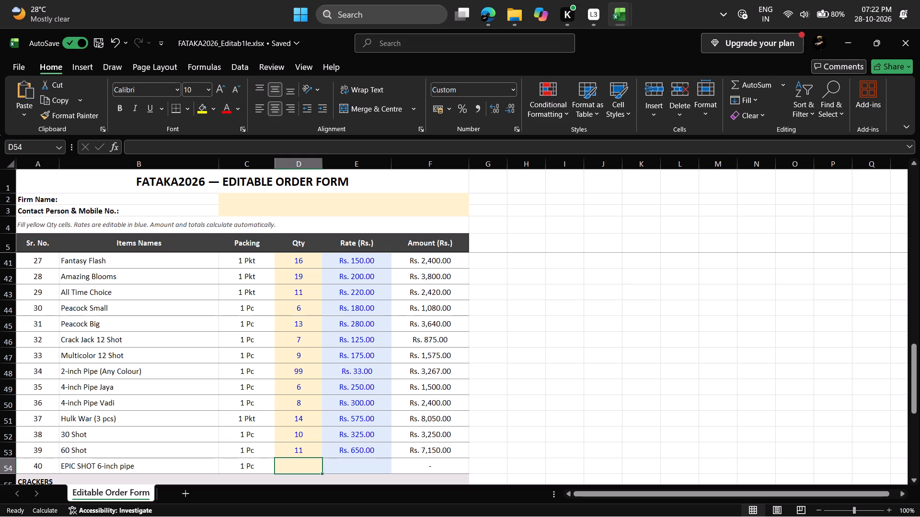
Enter quantity 7 and rate 475 for EPIC SHOT 6-inch pipe under SKY SHOT.
{"action": "scroll", "coordinate": [359, 427], "scroll_direction": "down", "scroll_amount": 5}
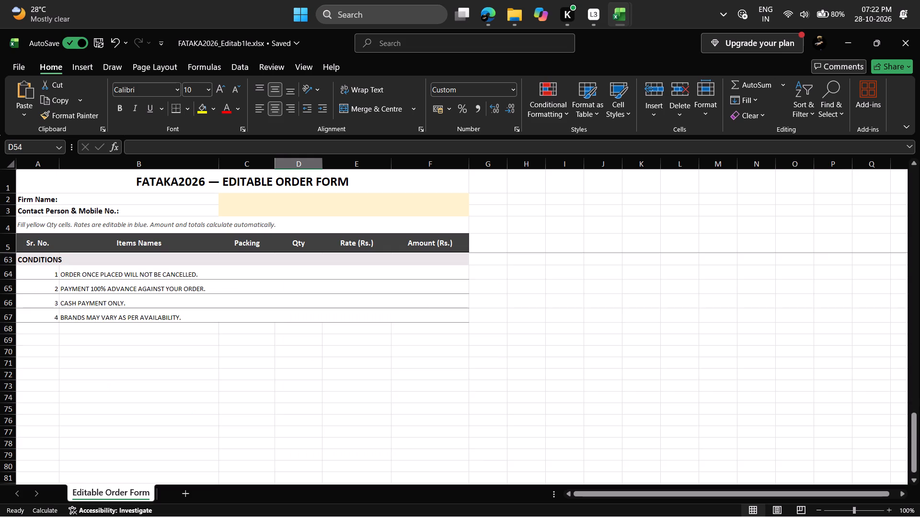
{"action": "scroll", "coordinate": [364, 407], "scroll_direction": "up", "scroll_amount": 2}
{"action": "left_click", "coordinate": [437, 374]}
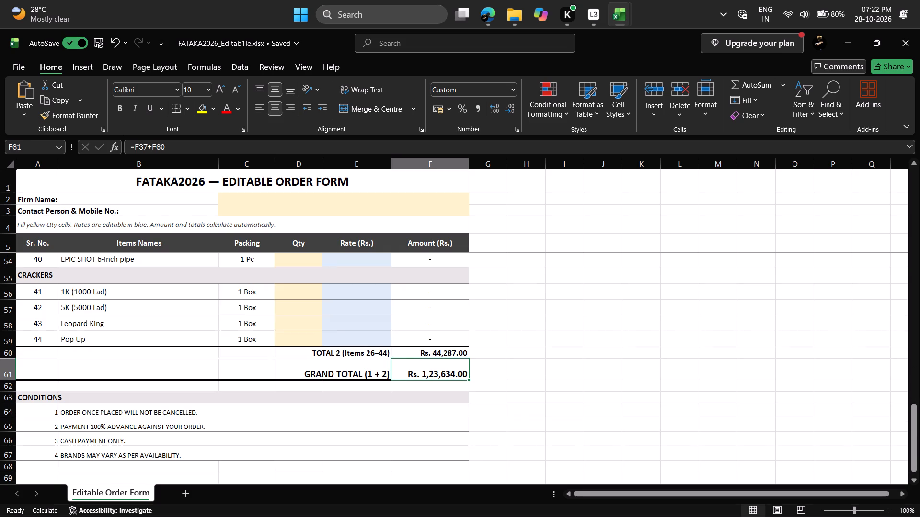
{"action": "scroll", "coordinate": [435, 401], "scroll_direction": "up", "scroll_amount": 2}
{"action": "scroll", "coordinate": [435, 401], "scroll_direction": "down", "scroll_amount": 2}
{"action": "scroll", "coordinate": [435, 401], "scroll_direction": "up", "scroll_amount": 3}
{"action": "scroll", "coordinate": [345, 436], "scroll_direction": "down", "scroll_amount": 1}
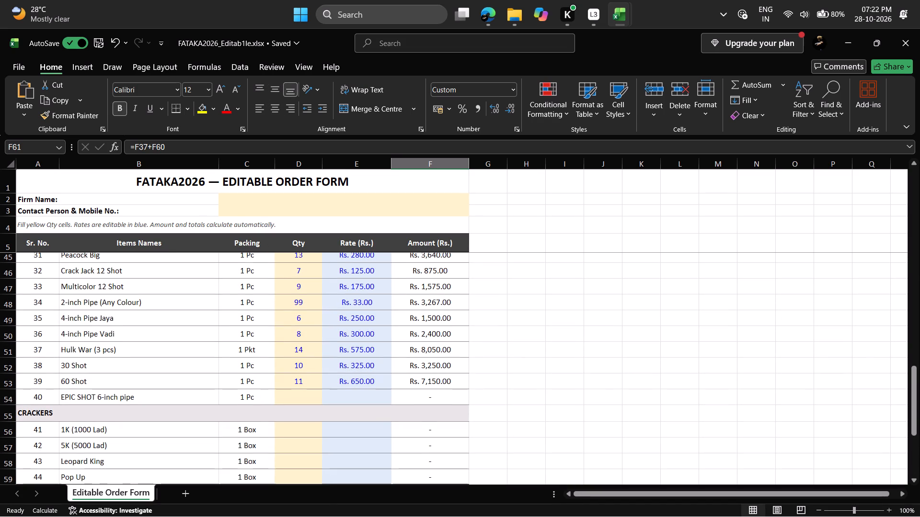
{"action": "left_click", "coordinate": [309, 398]}
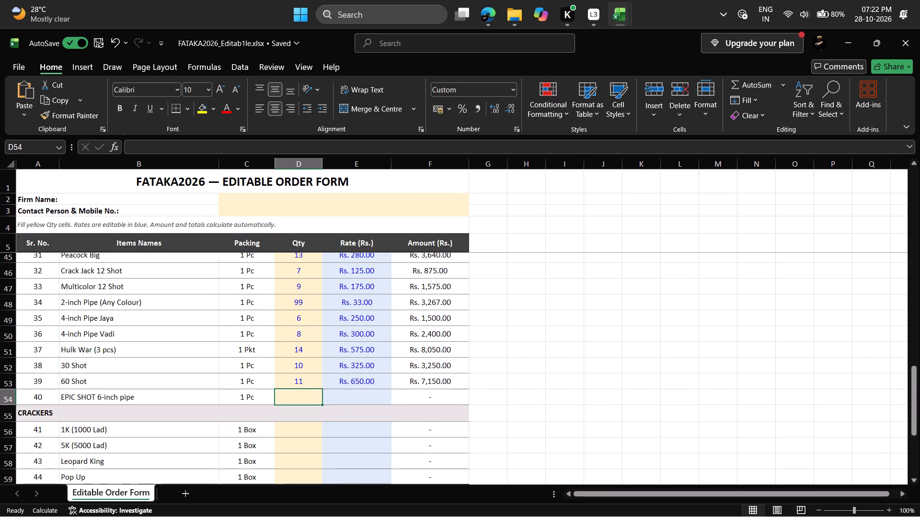
{"action": "key", "text": "7"}
{"action": "key", "text": "Right"}
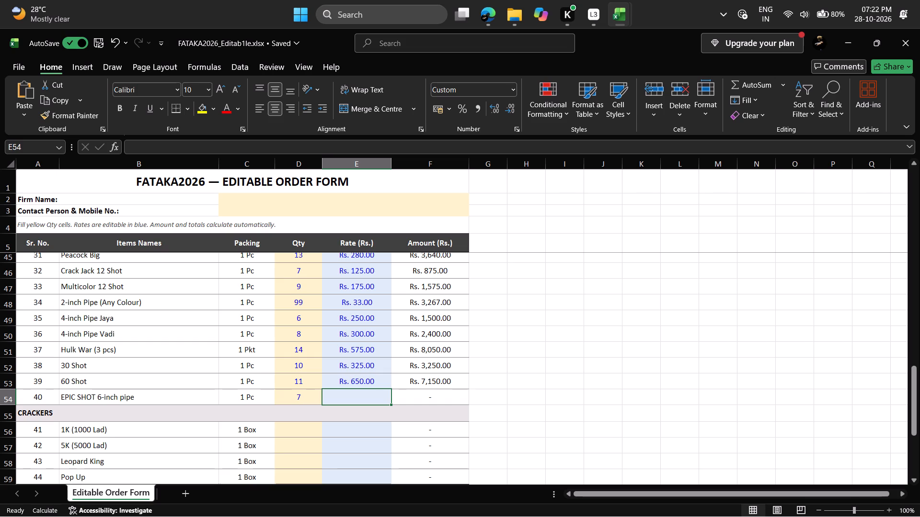
{"action": "type", "text": "475"}
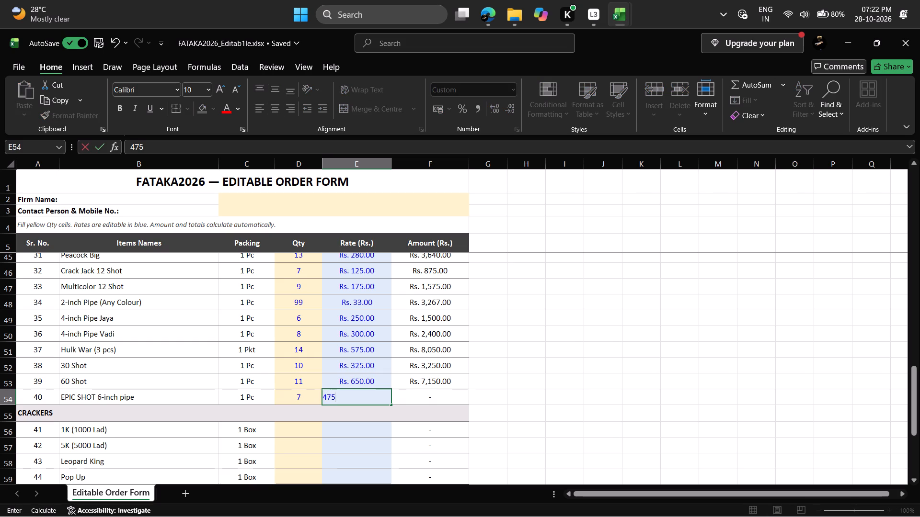
{"action": "left_click", "coordinate": [306, 423]}
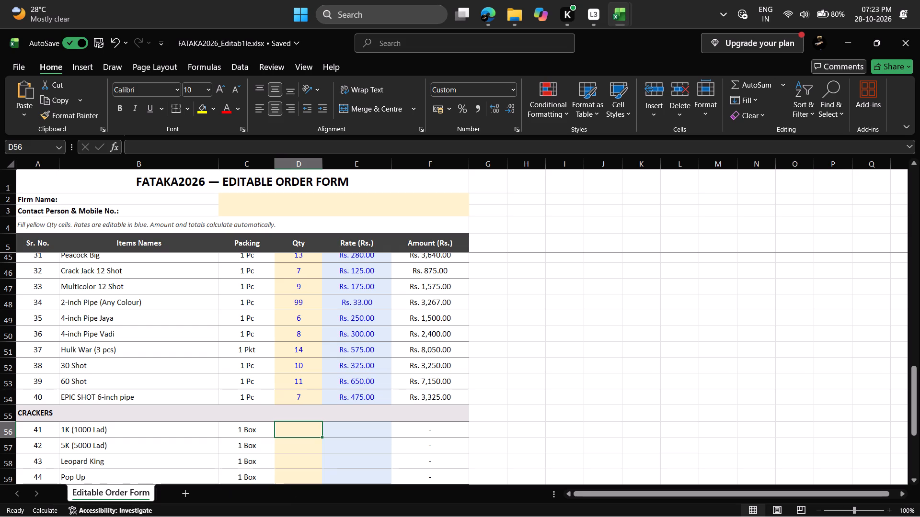
Enter quantity 17 and rate 150 for 1K (1000 Lad) under CRACKERS.
{"action": "type", "text": "17"}
{"action": "key", "text": "Right"}
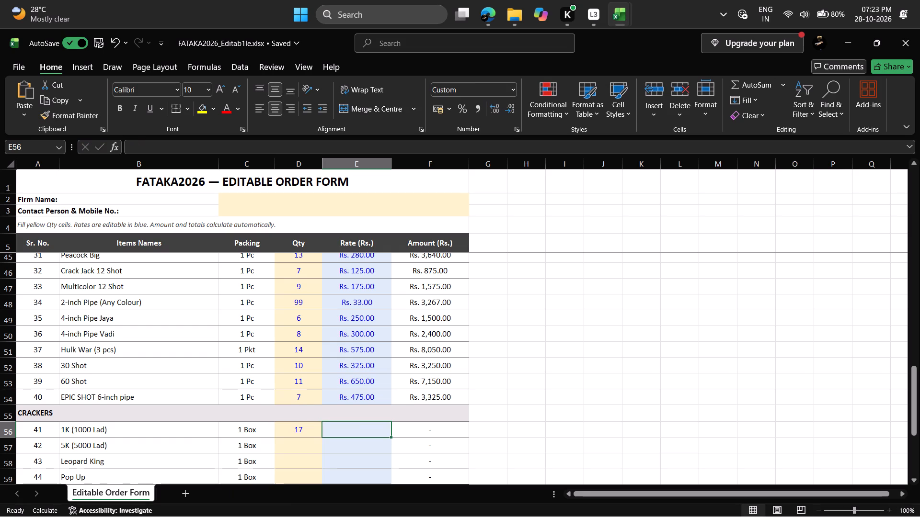
{"action": "type", "text": "150"}
{"action": "key", "text": "Down"}
Enter quantity 5 and rate 700 for 5K (5000 Lad) under CRACKERS.
{"action": "key", "text": "Left"}
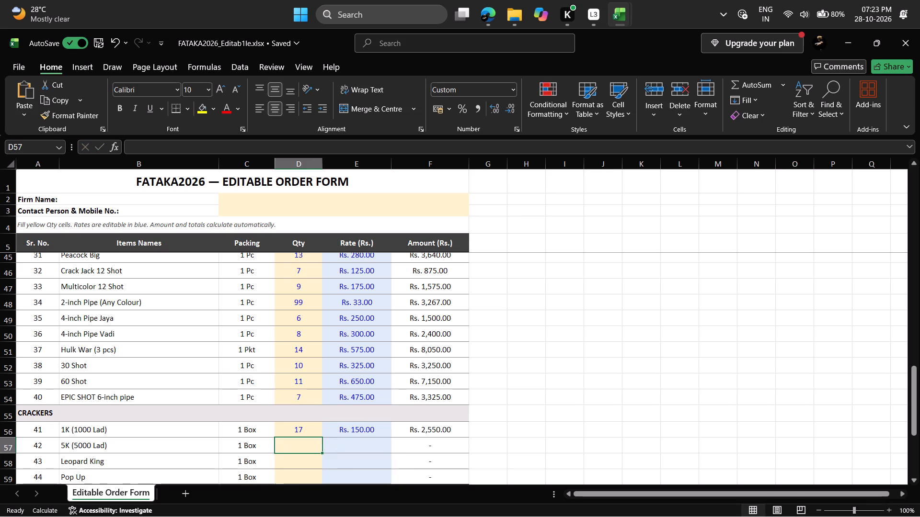
{"action": "key", "text": "5"}
{"action": "key", "text": "Right"}
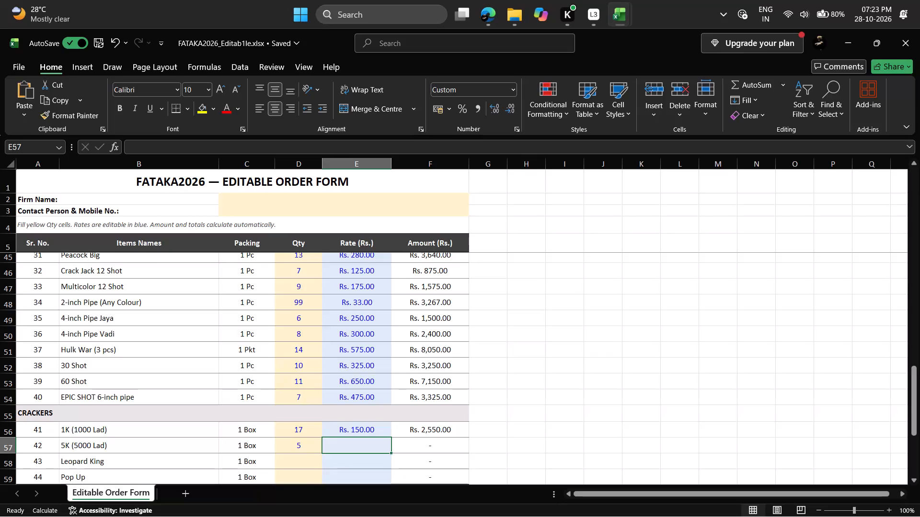
{"action": "type", "text": "700"}
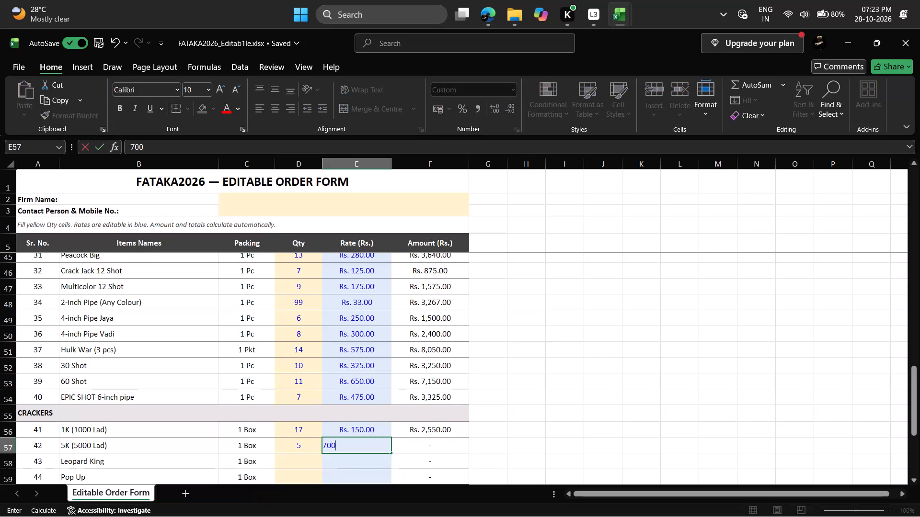
{"action": "key", "text": "Down"}
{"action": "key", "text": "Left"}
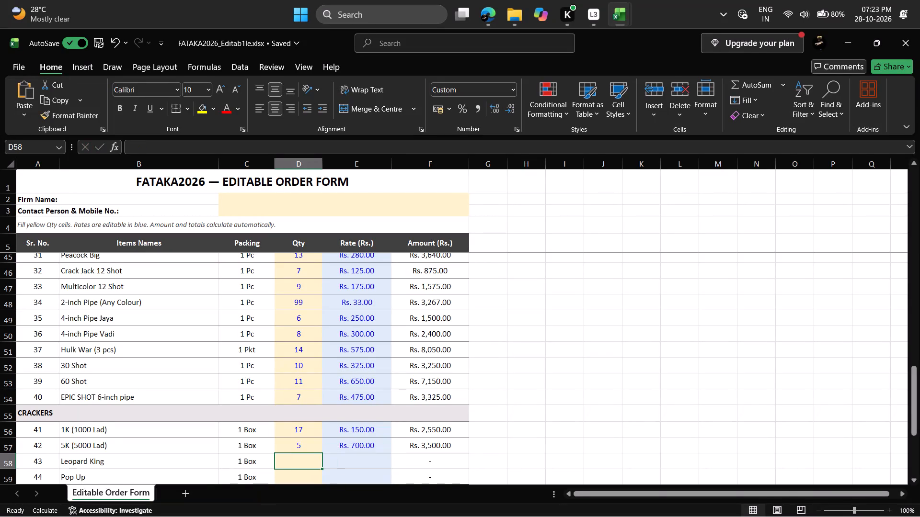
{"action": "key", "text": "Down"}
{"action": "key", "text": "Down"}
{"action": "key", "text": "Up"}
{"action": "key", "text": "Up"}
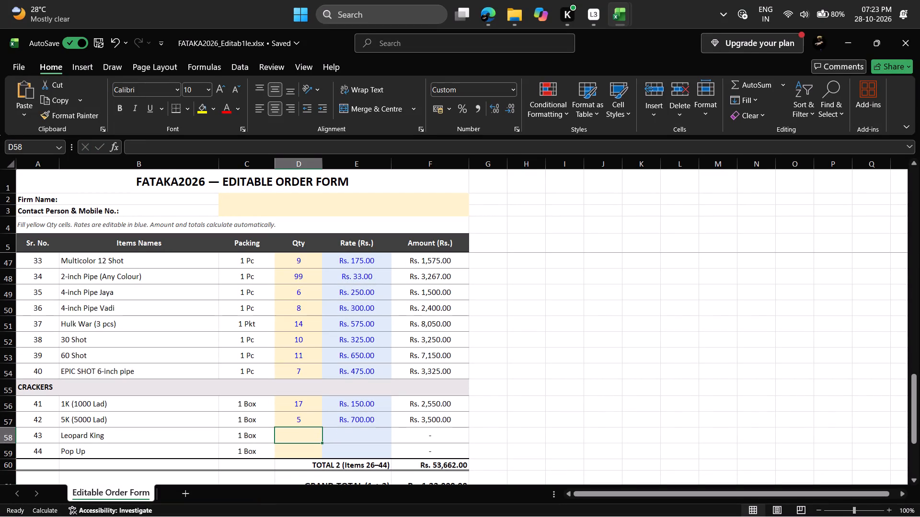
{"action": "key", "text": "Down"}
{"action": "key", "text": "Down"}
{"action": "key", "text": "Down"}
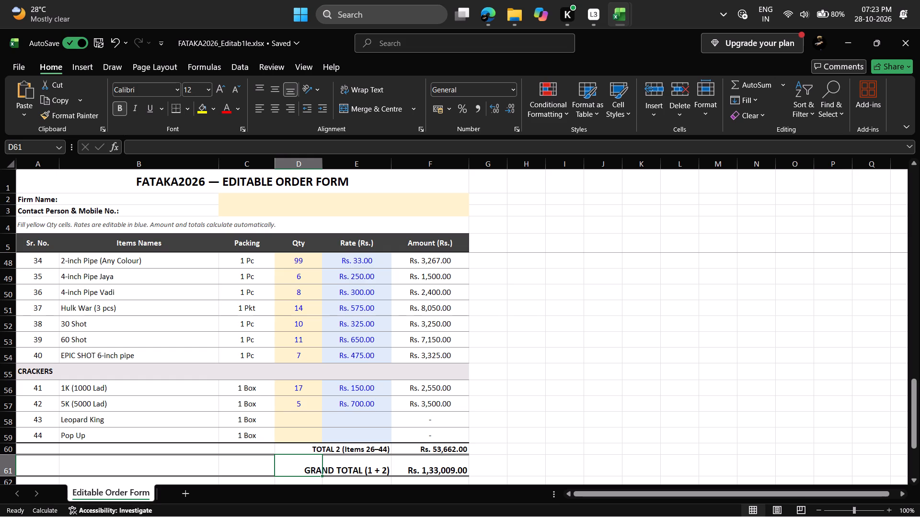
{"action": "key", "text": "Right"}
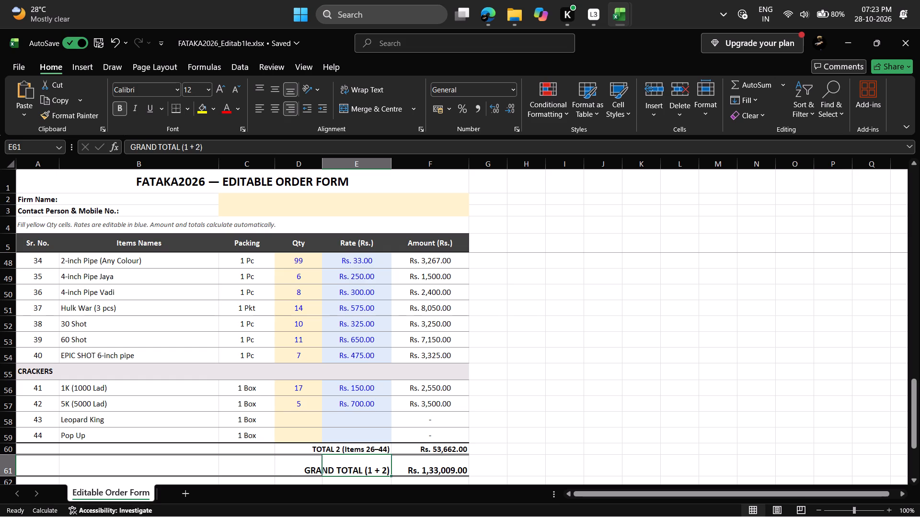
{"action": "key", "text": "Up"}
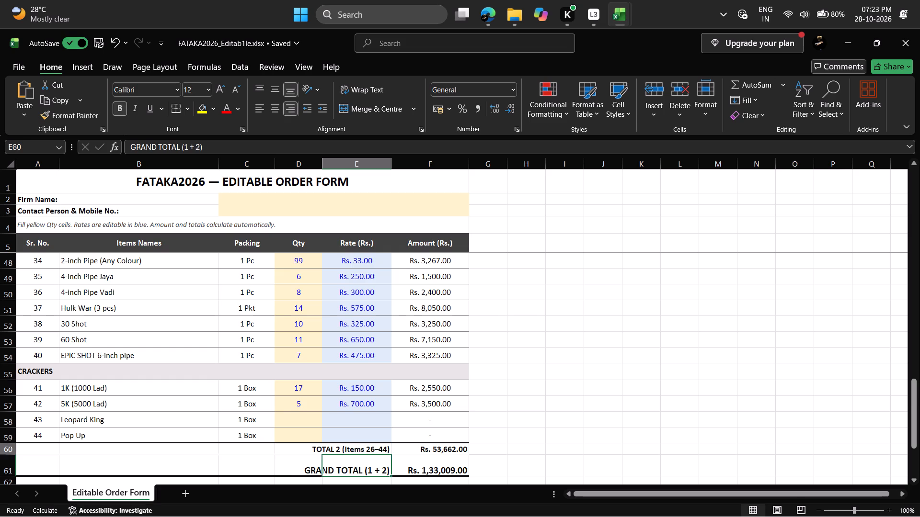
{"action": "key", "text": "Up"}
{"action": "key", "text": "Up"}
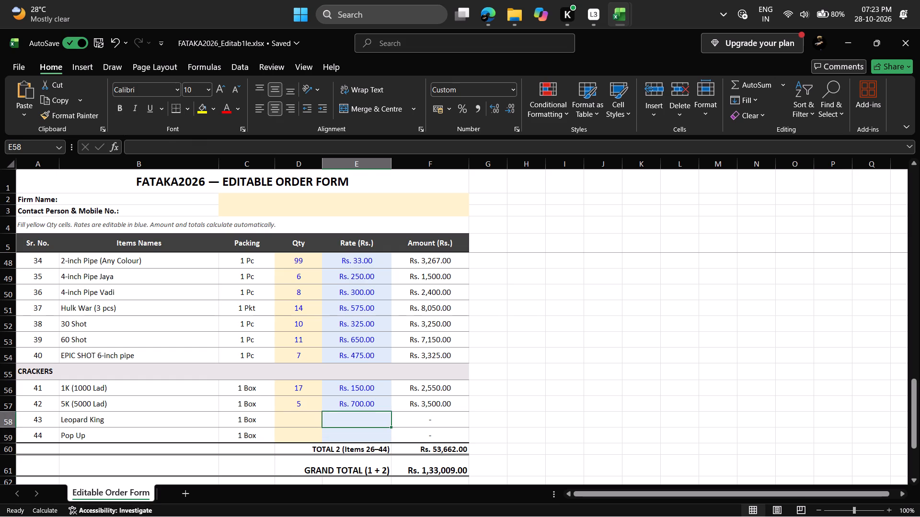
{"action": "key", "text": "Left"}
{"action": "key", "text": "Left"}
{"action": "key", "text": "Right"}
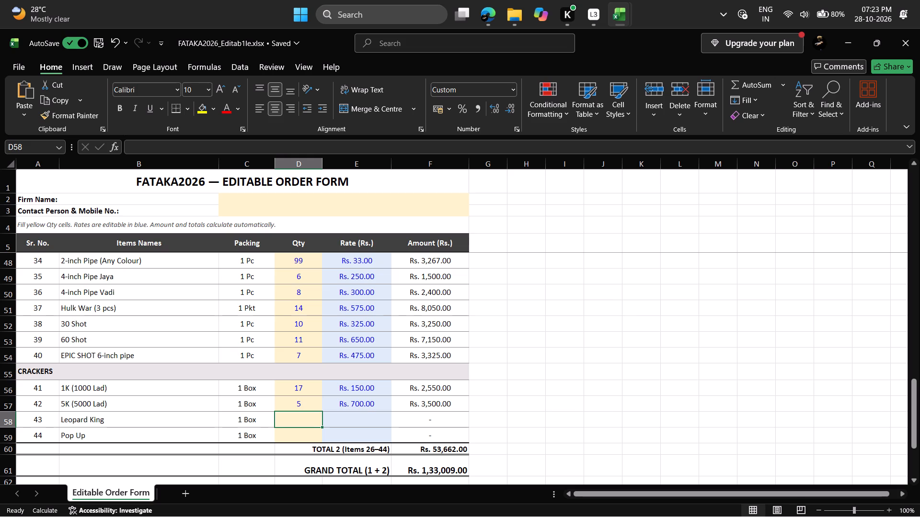
Examine the formula behind the GRAND TOTAL and the item amounts across the order form.
{"action": "left_click", "coordinate": [432, 470]}
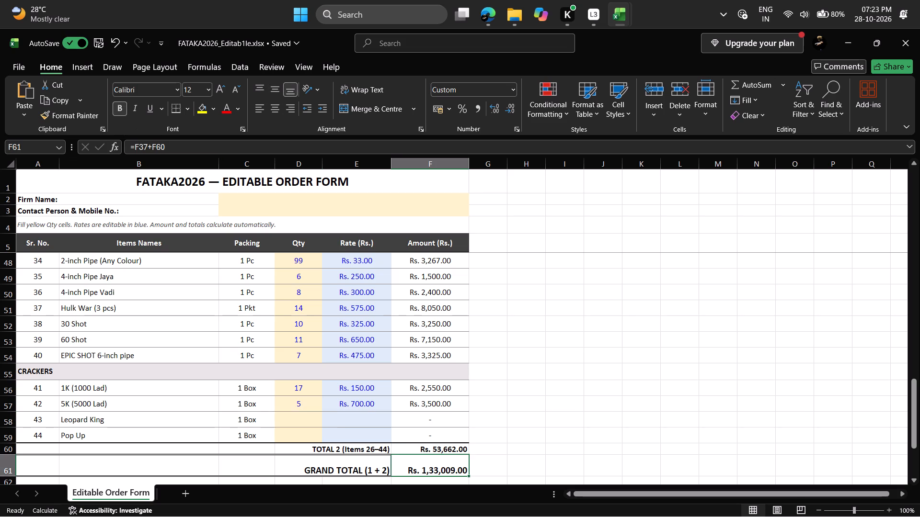
{"action": "left_click", "coordinate": [170, 147]}
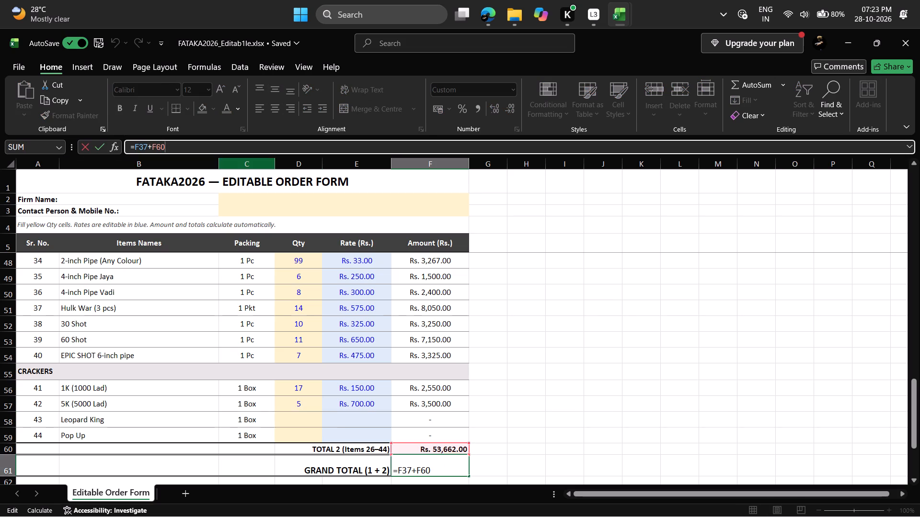
{"action": "scroll", "coordinate": [474, 379], "scroll_direction": "up", "scroll_amount": 15}
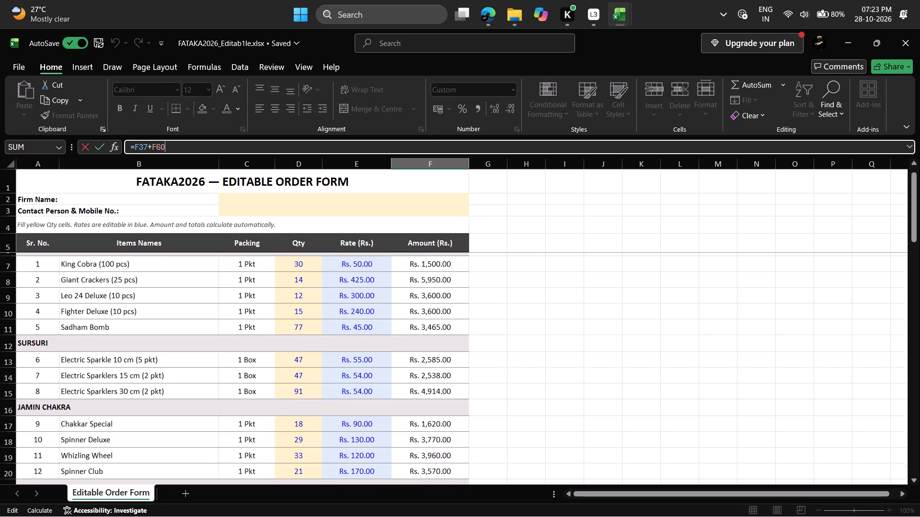
{"action": "scroll", "coordinate": [447, 385], "scroll_direction": "up", "scroll_amount": 11}
{"action": "left_click", "coordinate": [405, 285]}
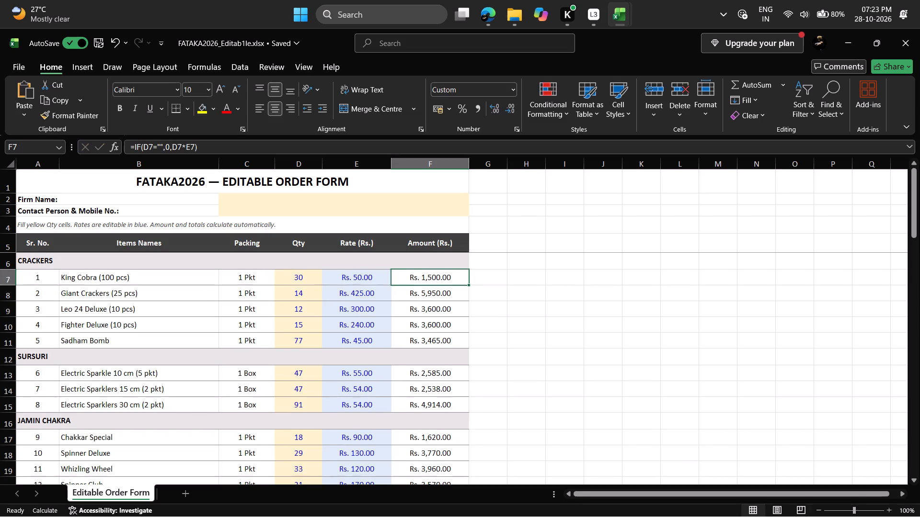
{"action": "scroll", "coordinate": [392, 342], "scroll_direction": "down", "scroll_amount": 14}
{"action": "scroll", "coordinate": [442, 369], "scroll_direction": "up", "scroll_amount": 3}
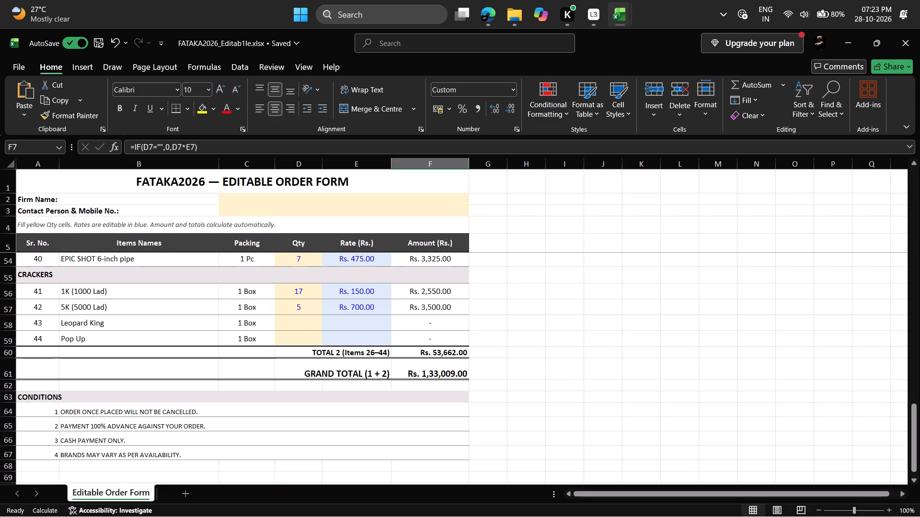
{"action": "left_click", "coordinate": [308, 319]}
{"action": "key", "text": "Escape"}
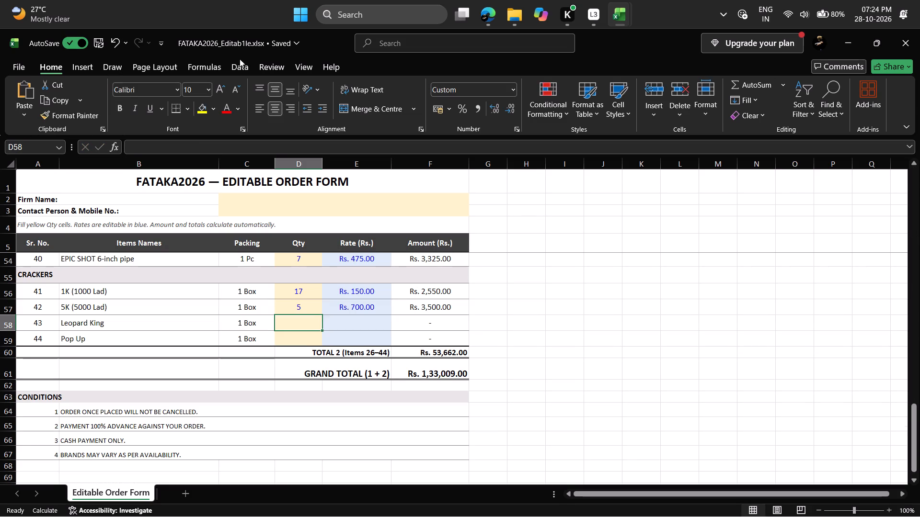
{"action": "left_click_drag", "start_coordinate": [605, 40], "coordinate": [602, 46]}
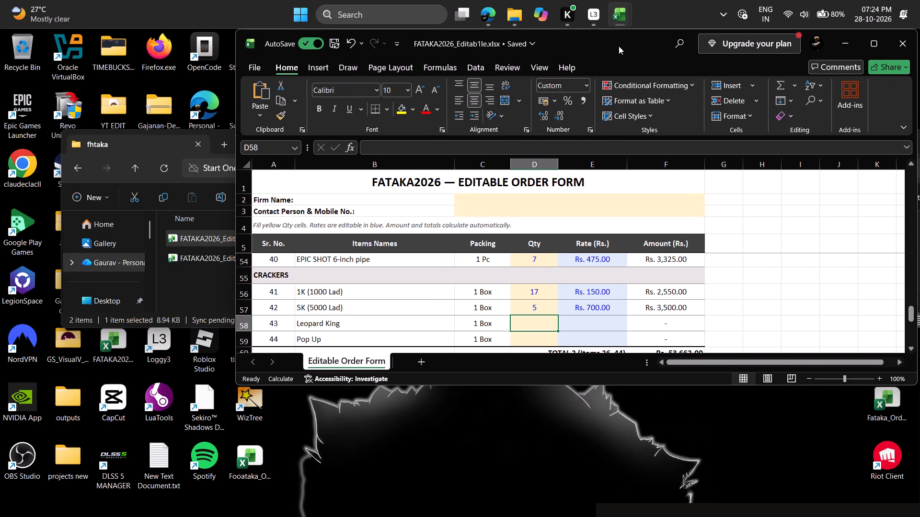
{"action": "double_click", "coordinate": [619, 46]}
Add a new blank worksheet to the workbook.
{"action": "left_click", "coordinate": [185, 495]}
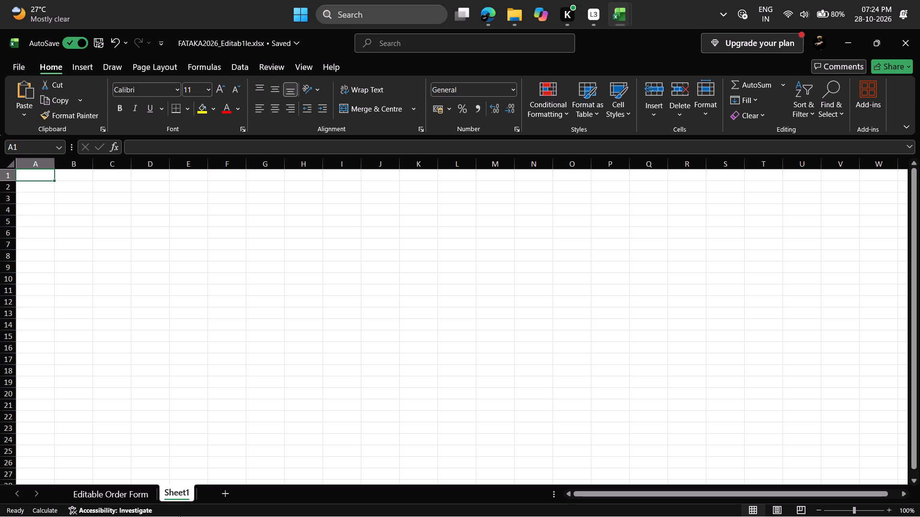
Copy the order form from its title row through the "CASH PAYMENT ONLY." condition.
{"action": "left_click", "coordinate": [101, 492]}
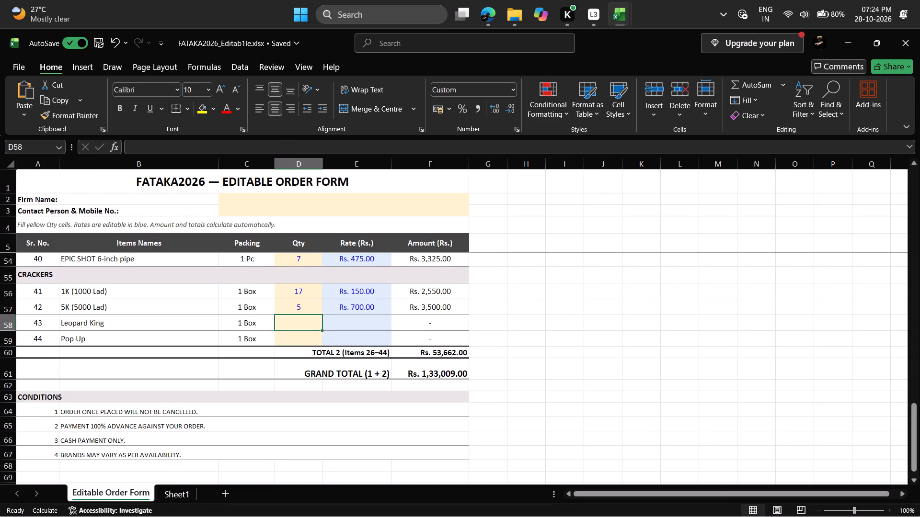
{"action": "left_click_drag", "start_coordinate": [469, 437], "coordinate": [114, 185]}
{"action": "right_click", "coordinate": [146, 316]}
{"action": "left_click", "coordinate": [184, 159]}
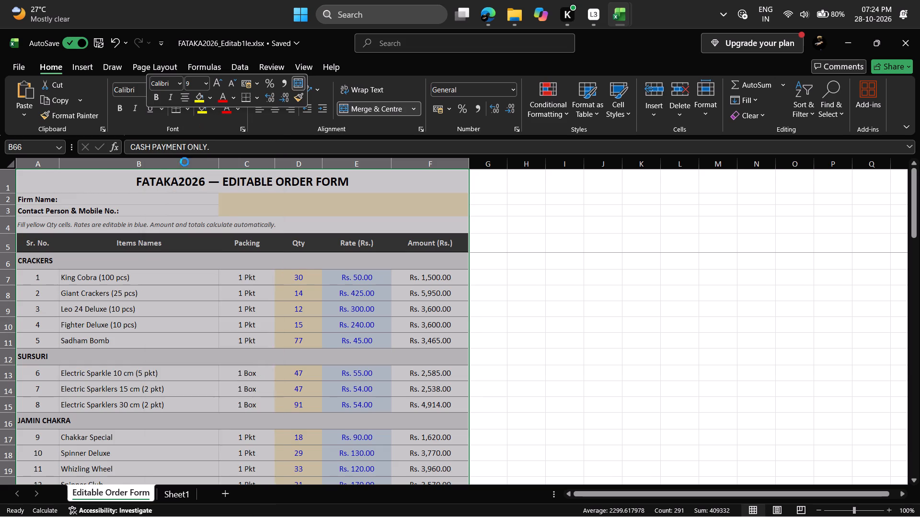
Paste the copied order form into Sheet1 and move the pasted block so it starts at cell I1.
{"action": "left_click", "coordinate": [183, 490]}
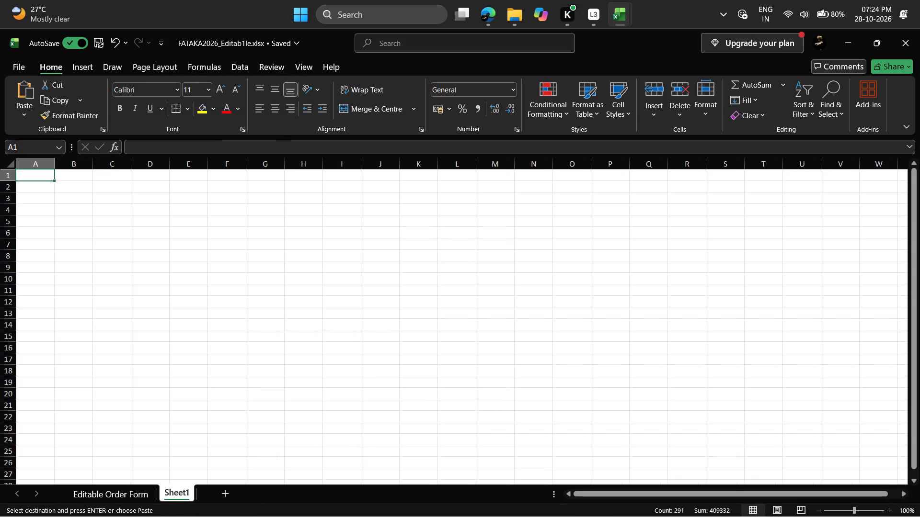
{"action": "key", "text": "ctrl+v"}
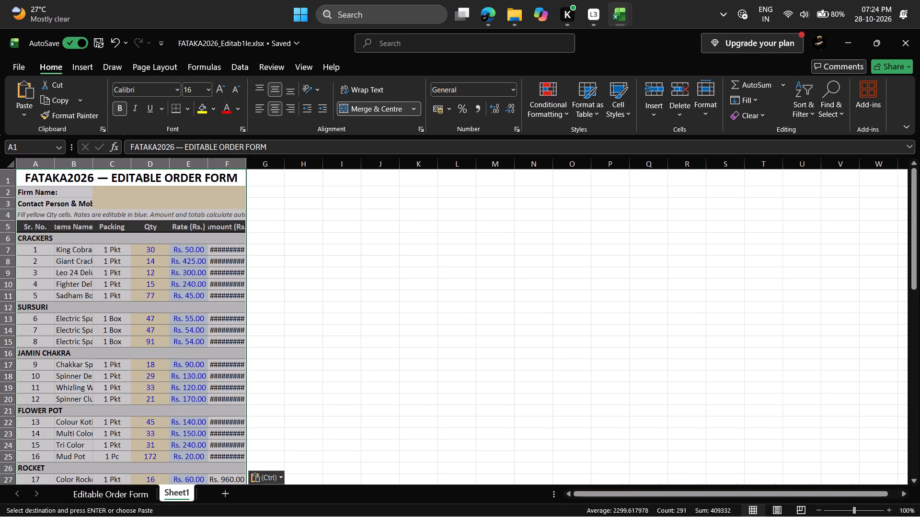
{"action": "left_click_drag", "start_coordinate": [246, 171], "coordinate": [544, 183]}
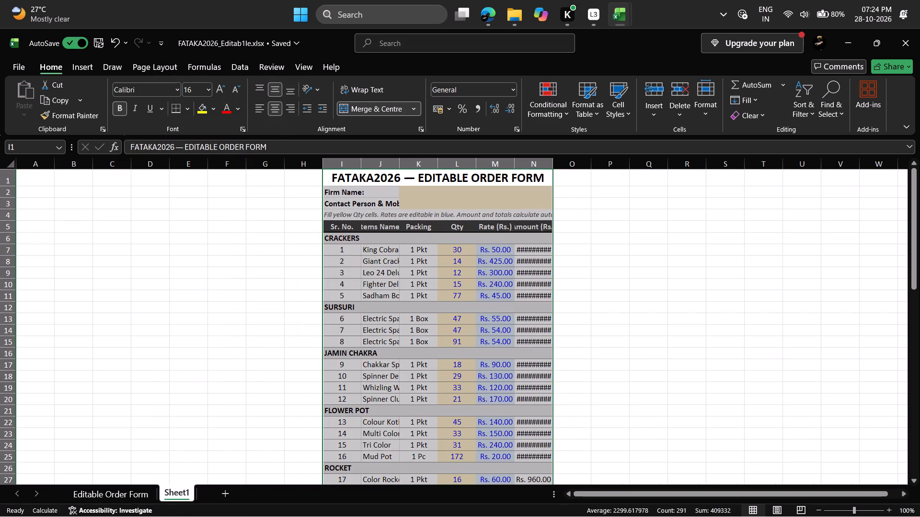
Compare the closing CRACKERS rows, totals and conditions of the Sheet1 copy with the original order form.
{"action": "scroll", "coordinate": [510, 292], "scroll_direction": "down", "scroll_amount": 12}
{"action": "scroll", "coordinate": [517, 370], "scroll_direction": "up", "scroll_amount": 4}
{"action": "left_click", "coordinate": [522, 294]}
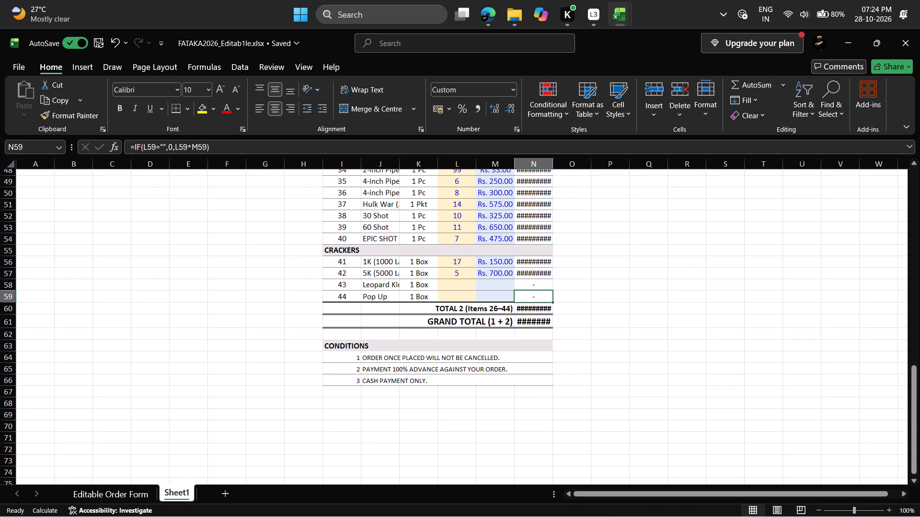
{"action": "left_click", "coordinate": [462, 279]}
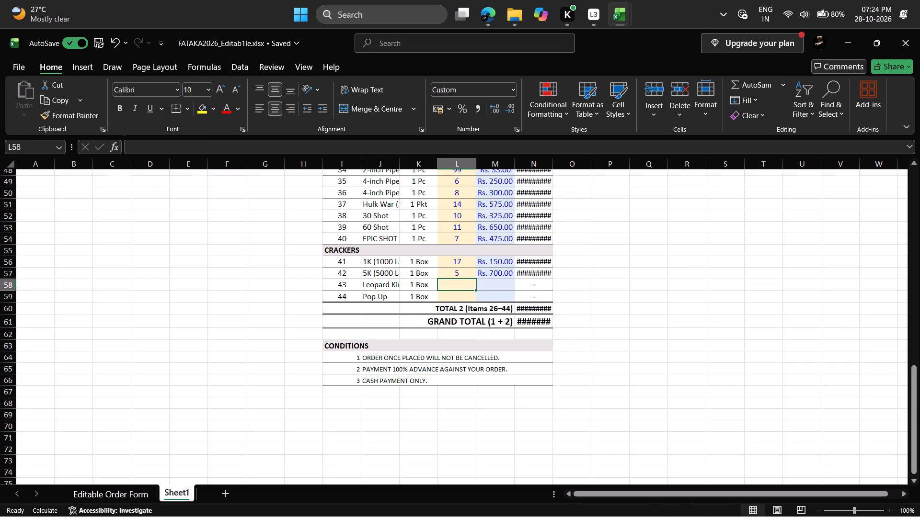
{"action": "left_click", "coordinate": [119, 497]}
{"action": "scroll", "coordinate": [439, 416], "scroll_direction": "down", "scroll_amount": 4}
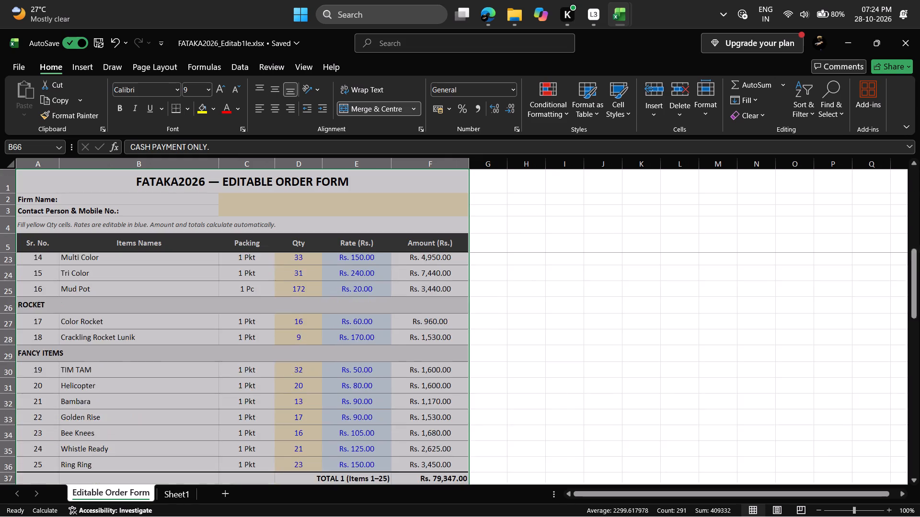
{"action": "scroll", "coordinate": [436, 411], "scroll_direction": "down", "scroll_amount": 9}
{"action": "scroll", "coordinate": [434, 397], "scroll_direction": "up", "scroll_amount": 2}
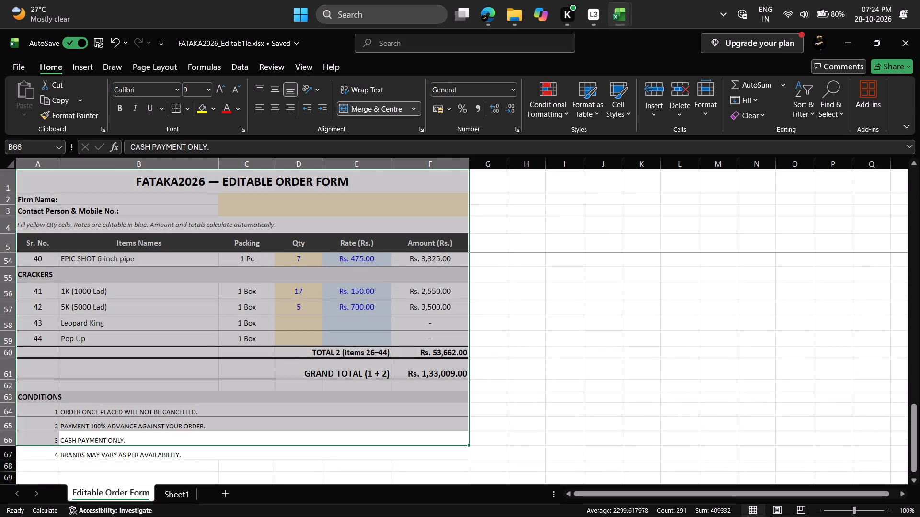
{"action": "left_click", "coordinate": [174, 499]}
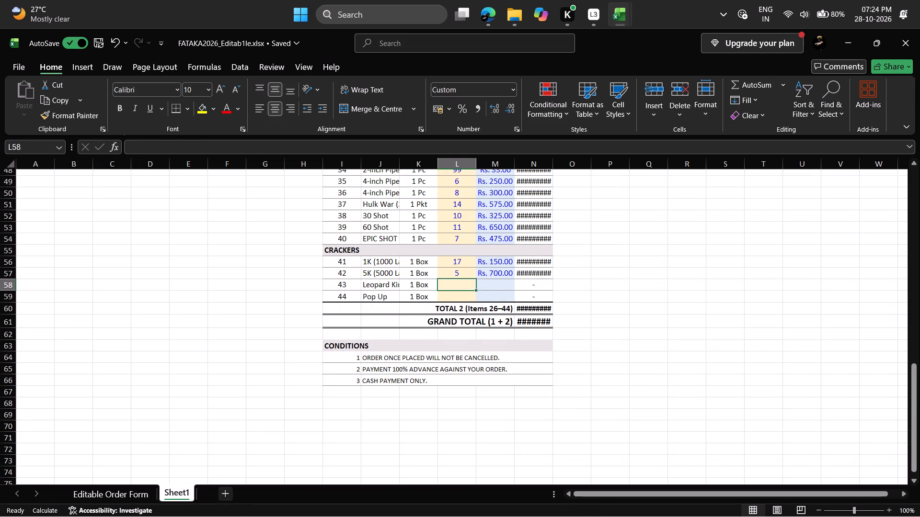
{"action": "left_click", "coordinate": [536, 270]}
Examine the GRAND TOTAL formula on the original order form and trace the section totals it refers to.
{"action": "left_click", "coordinate": [107, 496]}
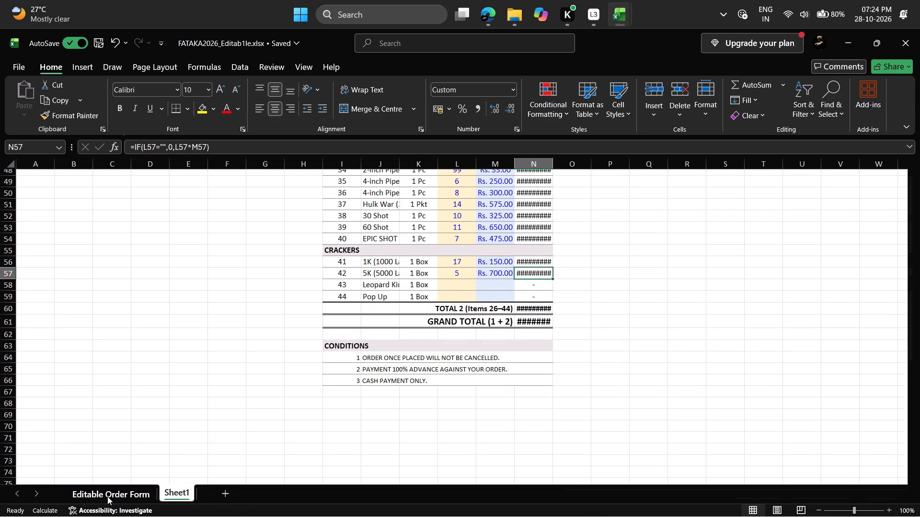
{"action": "left_click", "coordinate": [412, 382]}
{"action": "left_click", "coordinate": [420, 372]}
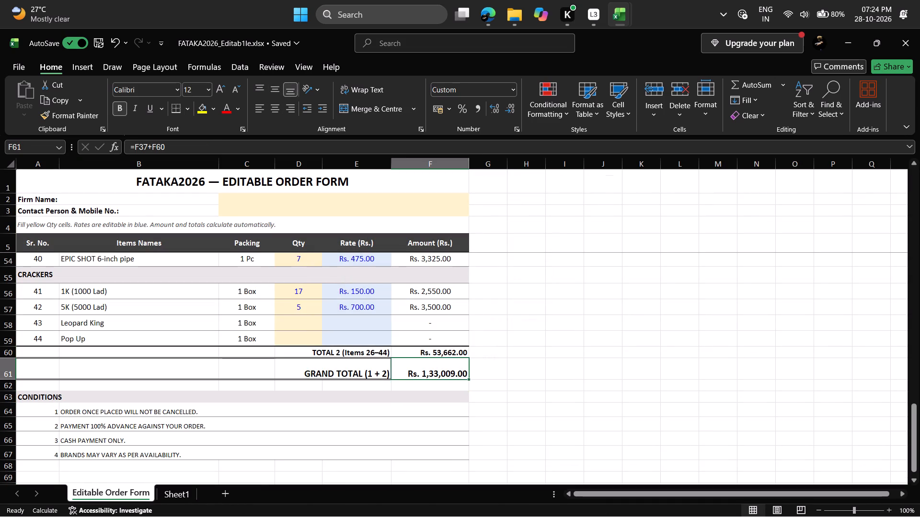
{"action": "scroll", "coordinate": [474, 354], "scroll_direction": "up", "scroll_amount": 3}
{"action": "scroll", "coordinate": [474, 354], "scroll_direction": "down", "scroll_amount": 2}
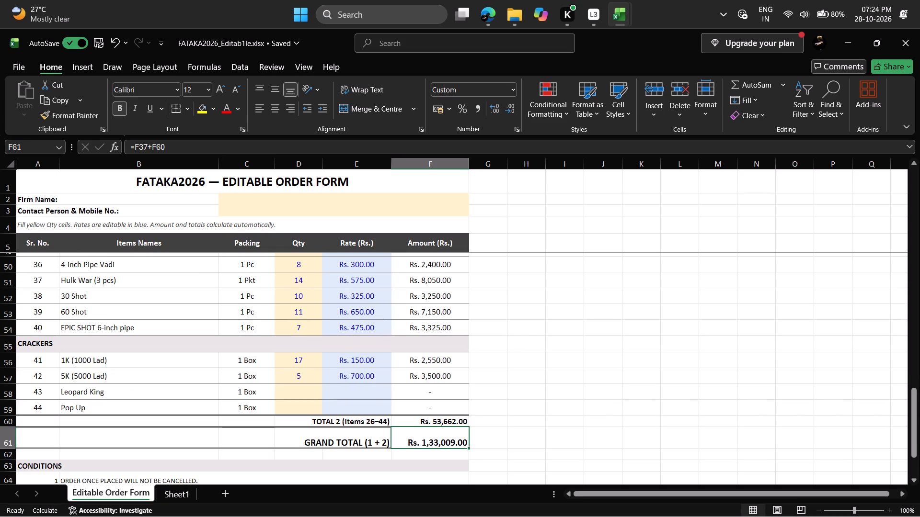
{"action": "left_click", "coordinate": [138, 146]}
{"action": "scroll", "coordinate": [457, 347], "scroll_direction": "up", "scroll_amount": 16}
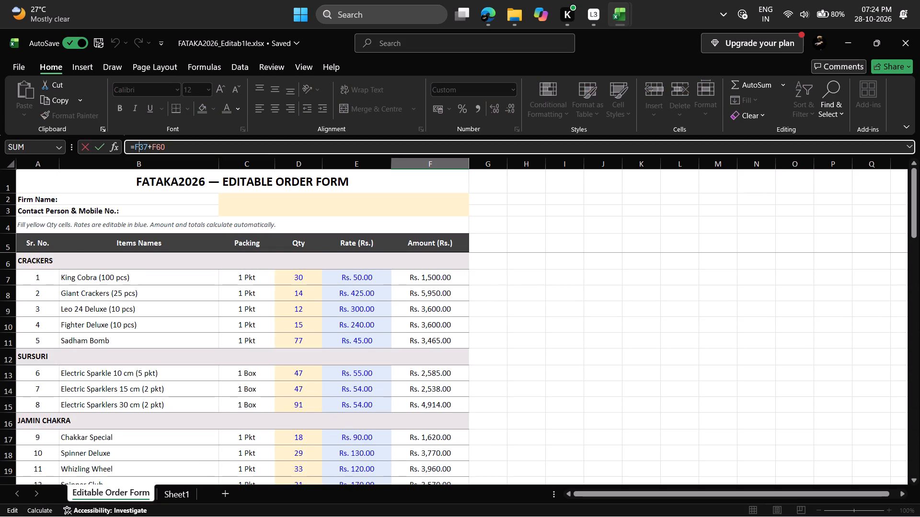
{"action": "scroll", "coordinate": [471, 375], "scroll_direction": "down", "scroll_amount": 8}
{"action": "scroll", "coordinate": [471, 375], "scroll_direction": "up", "scroll_amount": 2}
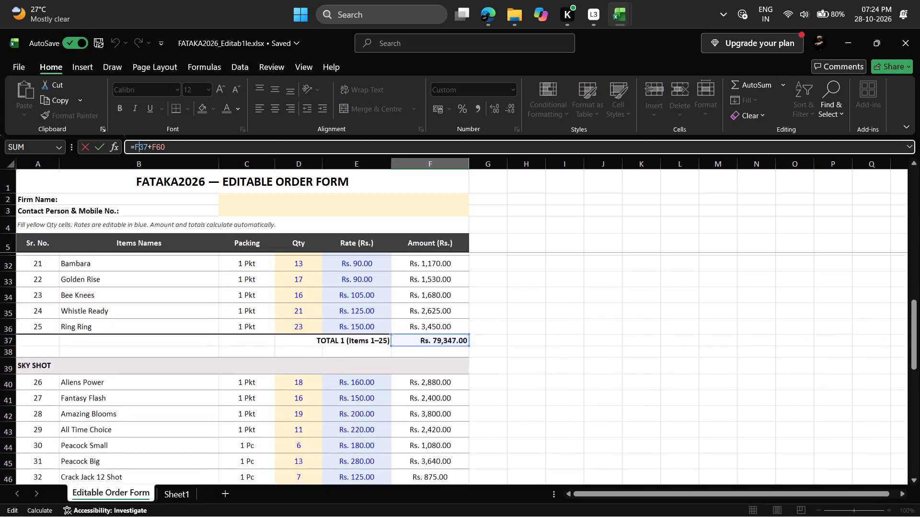
{"action": "scroll", "coordinate": [471, 375], "scroll_direction": "down", "scroll_amount": 5}
{"action": "scroll", "coordinate": [471, 375], "scroll_direction": "up", "scroll_amount": 5}
{"action": "scroll", "coordinate": [471, 375], "scroll_direction": "down", "scroll_amount": 1}
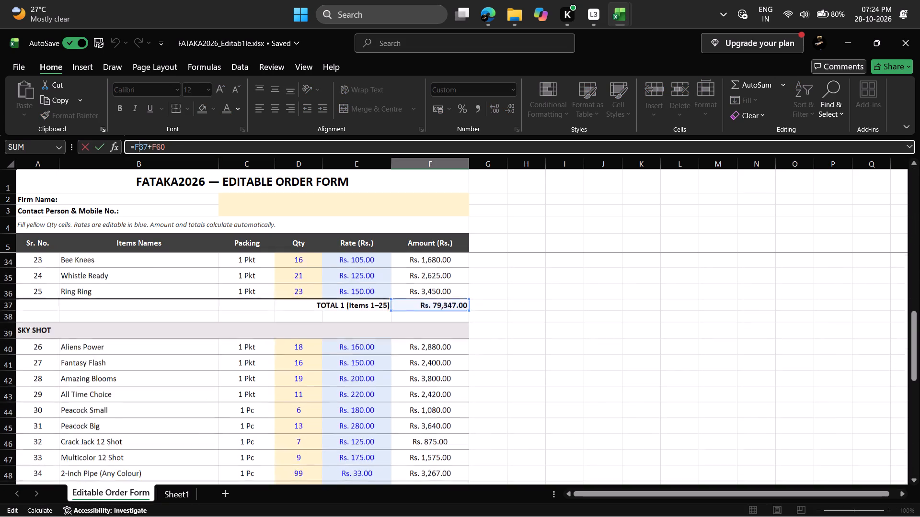
{"action": "scroll", "coordinate": [471, 375], "scroll_direction": "down", "scroll_amount": 3}
{"action": "scroll", "coordinate": [455, 387], "scroll_direction": "up", "scroll_amount": 12}
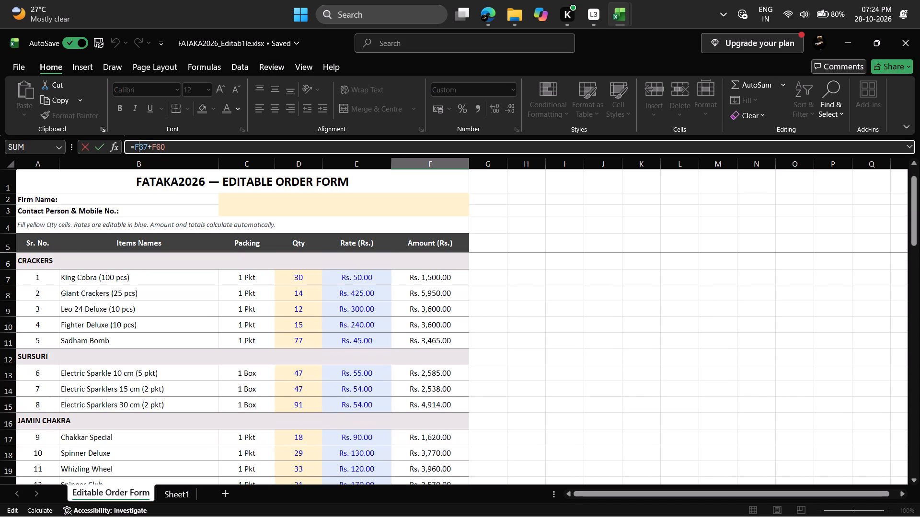
{"action": "scroll", "coordinate": [457, 382], "scroll_direction": "up", "scroll_amount": 4}
{"action": "scroll", "coordinate": [436, 303], "scroll_direction": "down", "scroll_amount": 5}
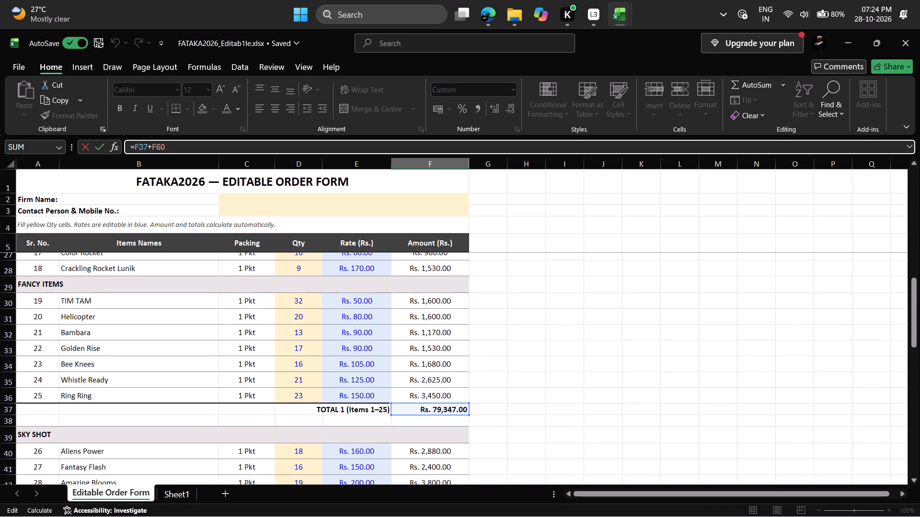
{"action": "scroll", "coordinate": [423, 411], "scroll_direction": "down", "scroll_amount": 7}
{"action": "scroll", "coordinate": [423, 411], "scroll_direction": "up", "scroll_amount": 1}
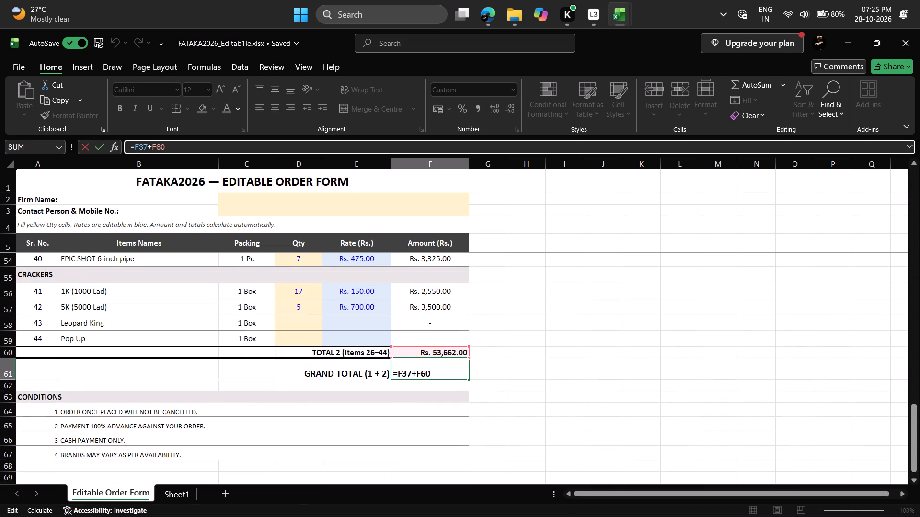
{"action": "left_click", "coordinate": [550, 386]}
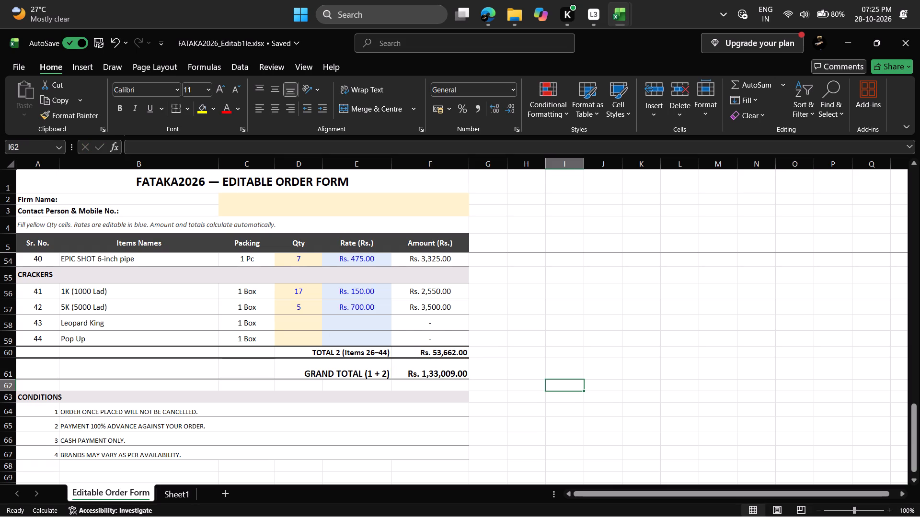
Examine the Leopard King quantity, rate and amount cells on the original order form and the Sheet1 copy.
{"action": "left_click", "coordinate": [297, 319]}
{"action": "left_click", "coordinate": [363, 318]}
{"action": "left_click", "coordinate": [438, 325]}
{"action": "left_click", "coordinate": [452, 370]}
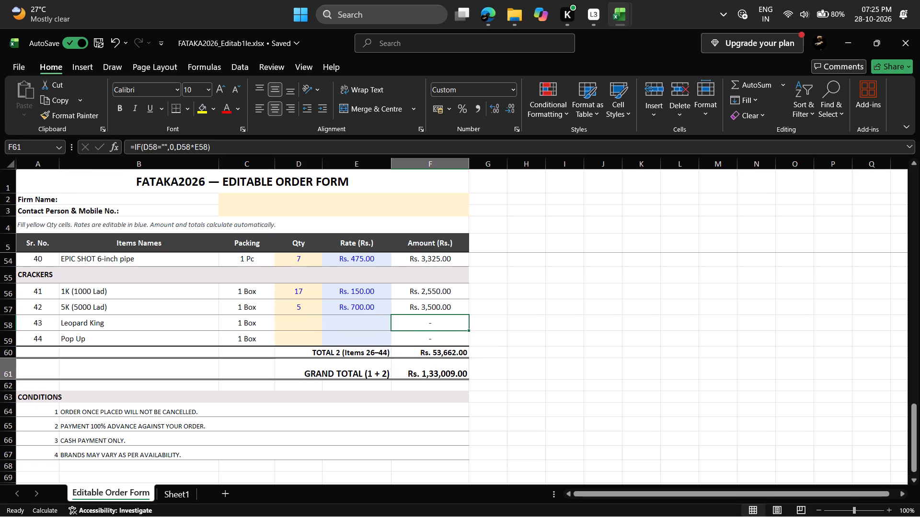
{"action": "left_click", "coordinate": [327, 324]}
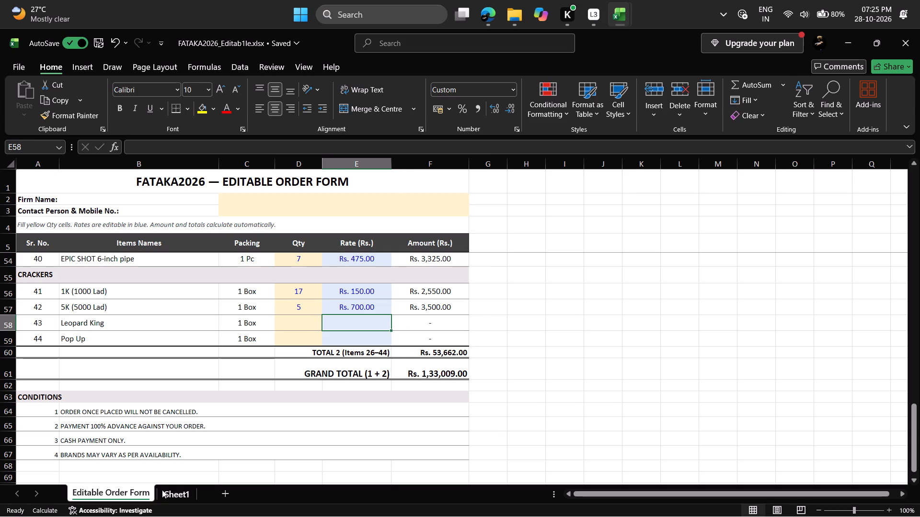
{"action": "left_click", "coordinate": [175, 495]}
{"action": "left_click", "coordinate": [453, 284]}
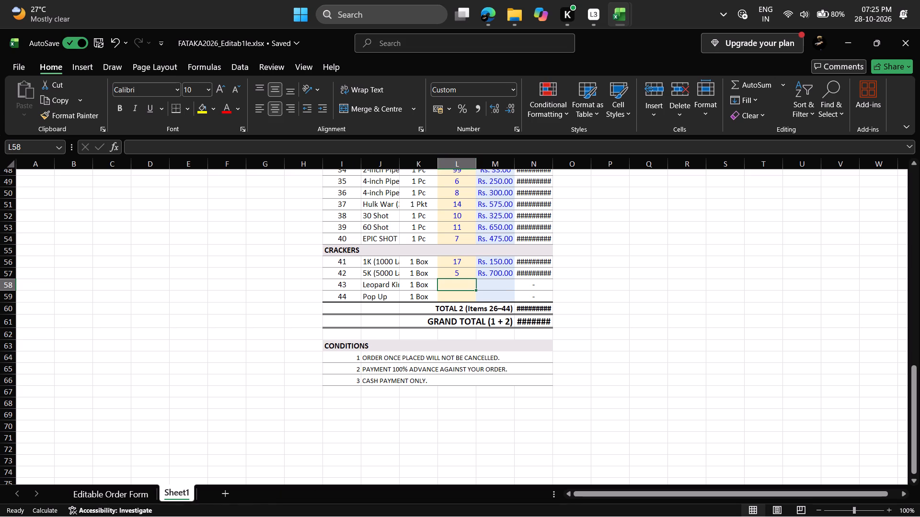
{"action": "left_click", "coordinate": [451, 286]}
{"action": "left_click", "coordinate": [103, 489]}
{"action": "scroll", "coordinate": [298, 338], "scroll_direction": "down", "scroll_amount": 3}
{"action": "scroll", "coordinate": [298, 338], "scroll_direction": "up", "scroll_amount": 4}
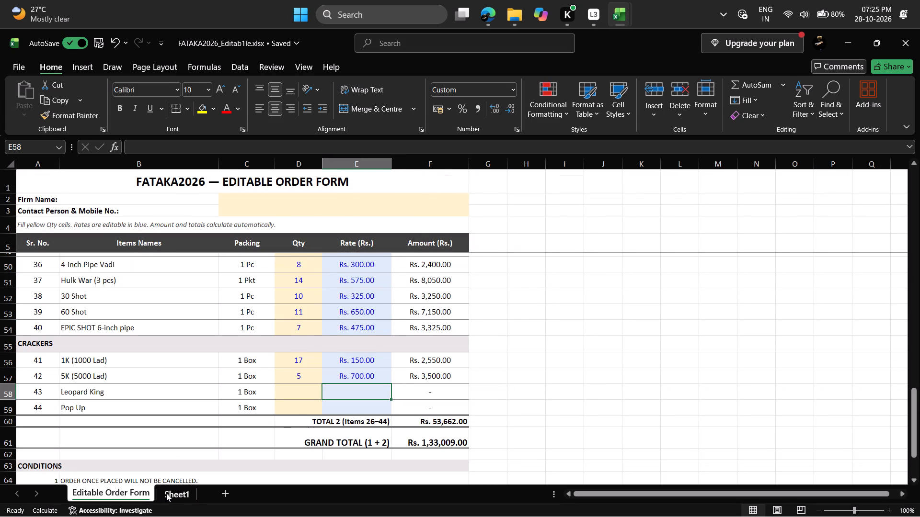
Enter quantity 59 and rate 85 for Leopard King under CRACKERS in the Sheet1 copy.
{"action": "left_click", "coordinate": [166, 493]}
{"action": "left_click", "coordinate": [457, 287]}
{"action": "left_click", "coordinate": [488, 281]}
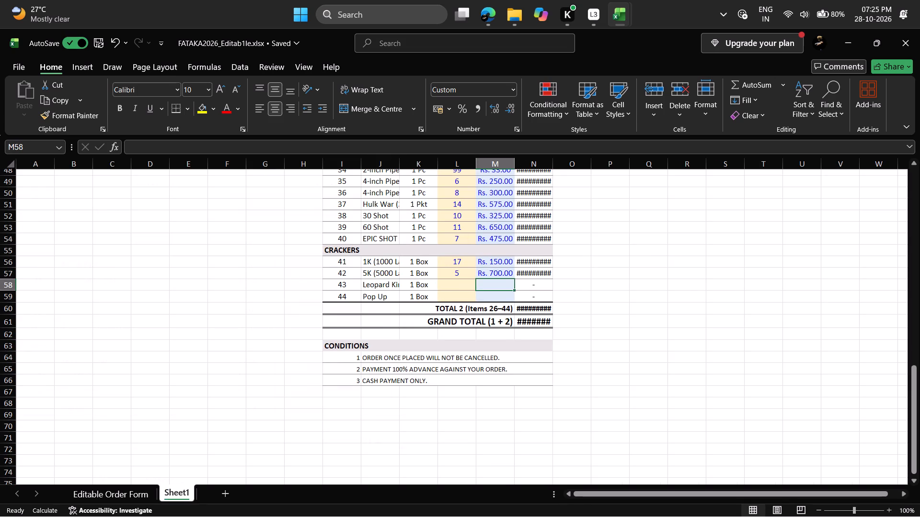
{"action": "left_click", "coordinate": [458, 288]}
{"action": "left_click", "coordinate": [498, 286]}
{"action": "left_click", "coordinate": [465, 292]}
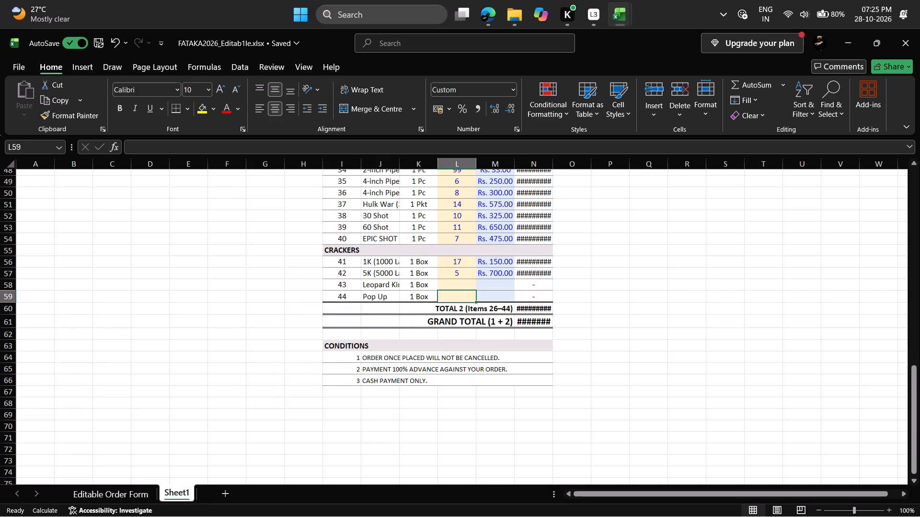
{"action": "left_click_drag", "start_coordinate": [471, 291], "coordinate": [454, 293]}
{"action": "left_click", "coordinate": [451, 283]}
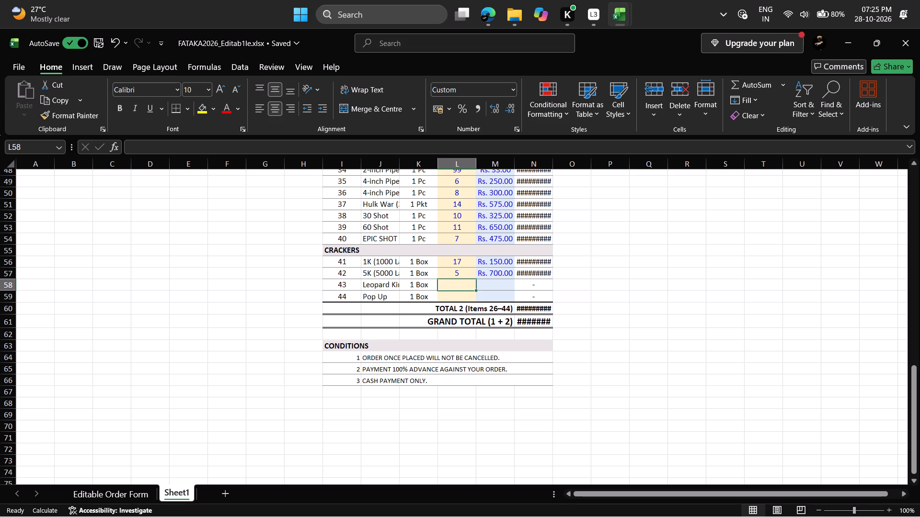
{"action": "type", "text": "59"}
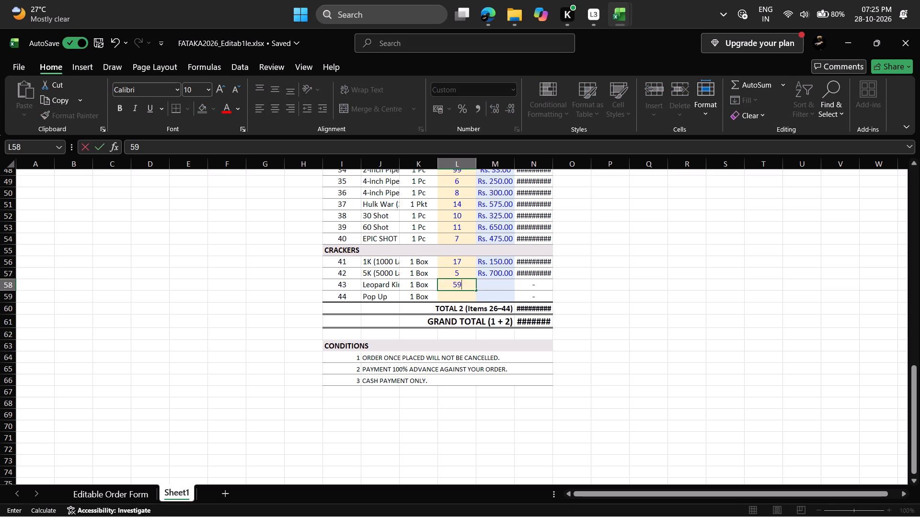
{"action": "left_click", "coordinate": [491, 285]}
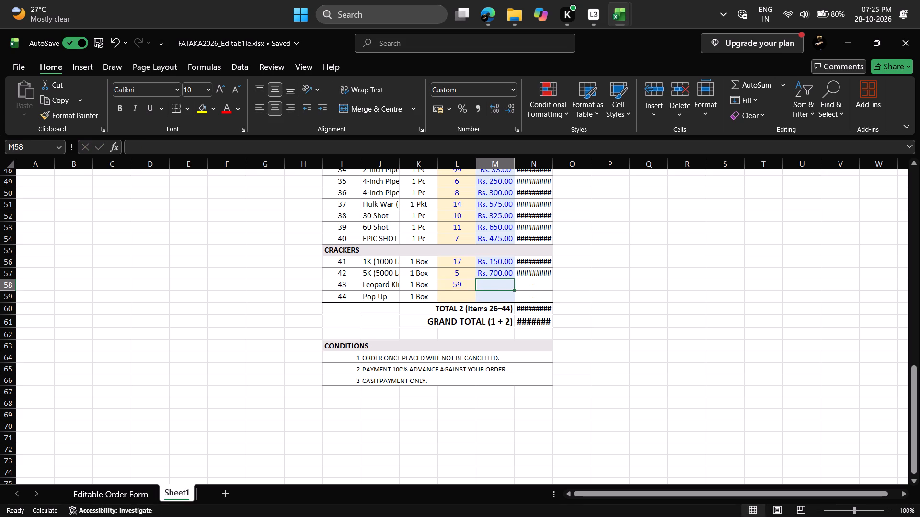
{"action": "type", "text": "85"}
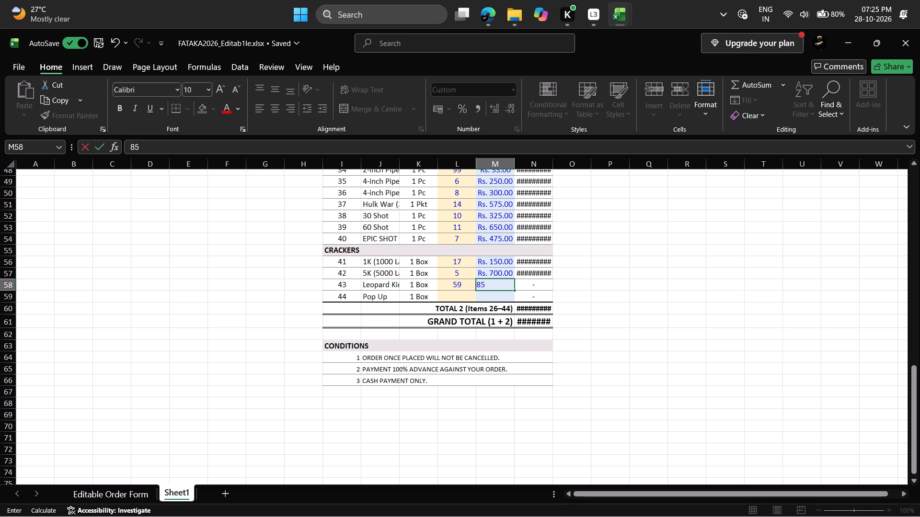
Enter quantity 33 and rate 267 for Pop Up under CRACKERS in the Sheet1 copy.
{"action": "left_click", "coordinate": [460, 297]}
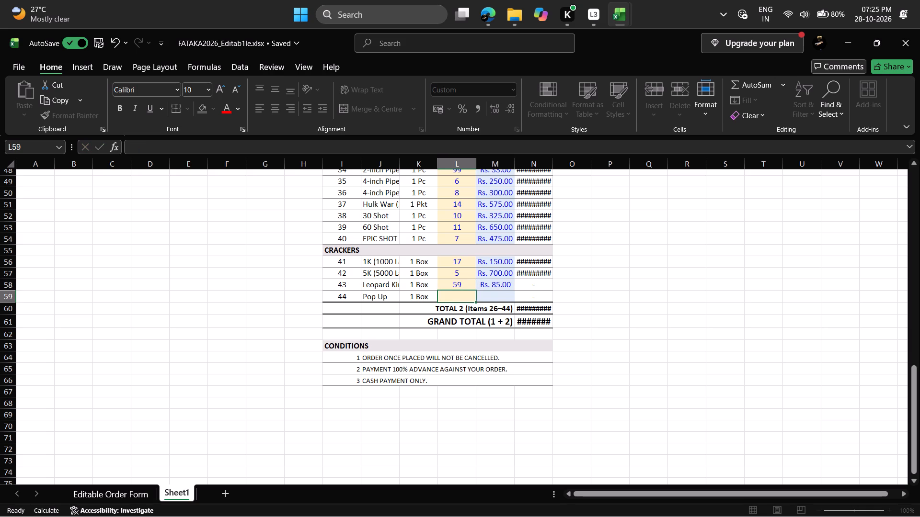
{"action": "type", "text": "33"}
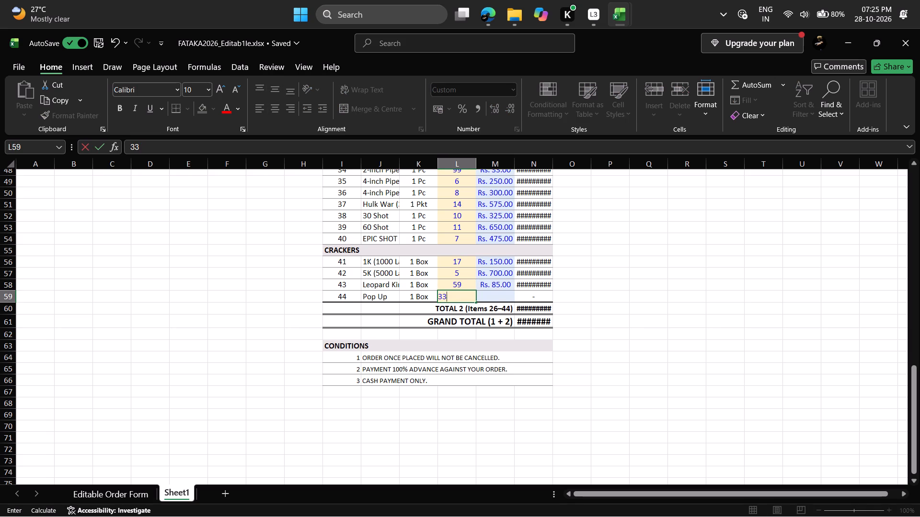
{"action": "left_click", "coordinate": [493, 298]}
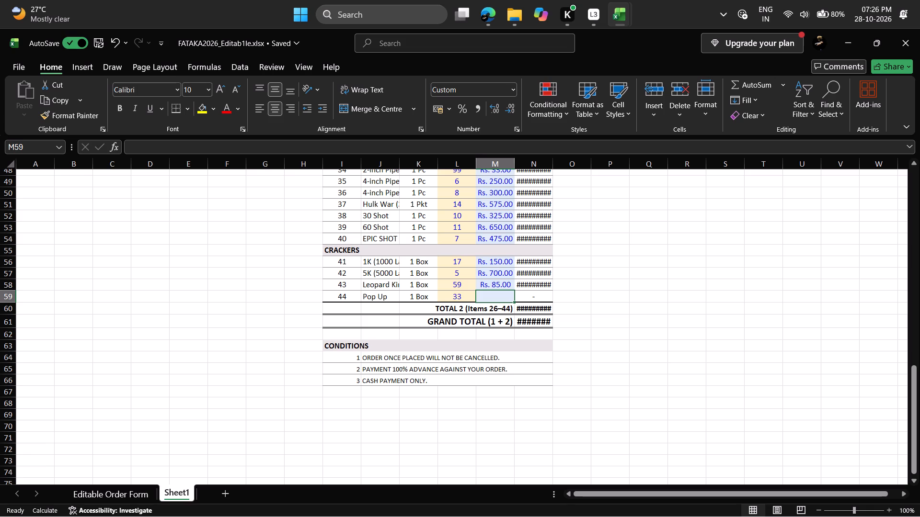
{"action": "type", "text": "267"}
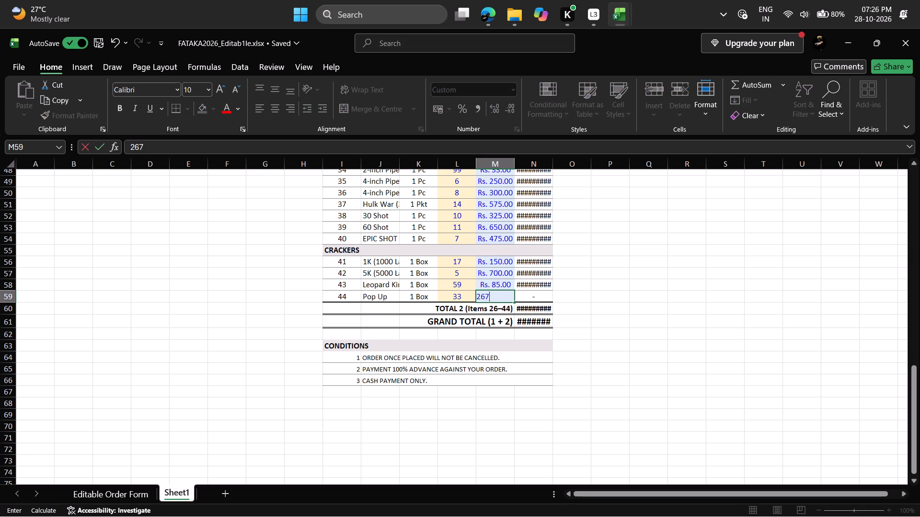
{"action": "left_click", "coordinate": [564, 298]}
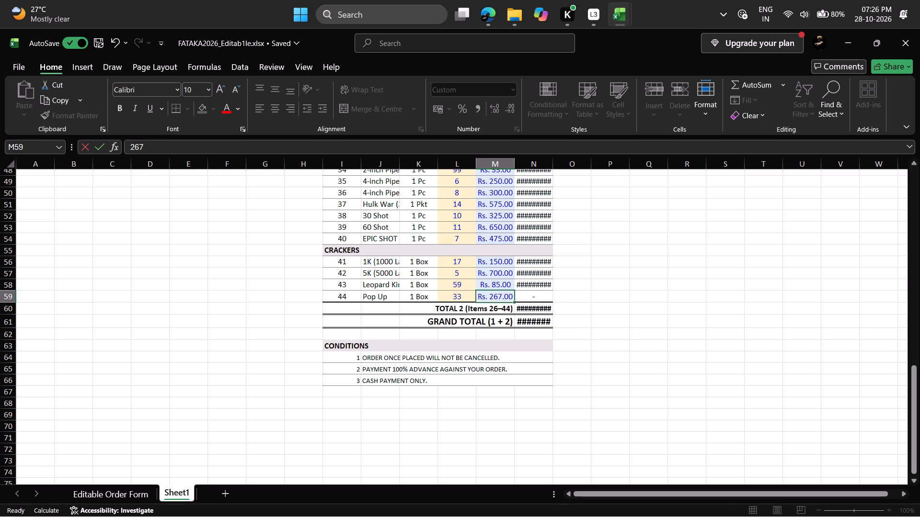
{"action": "left_click", "coordinate": [449, 289]}
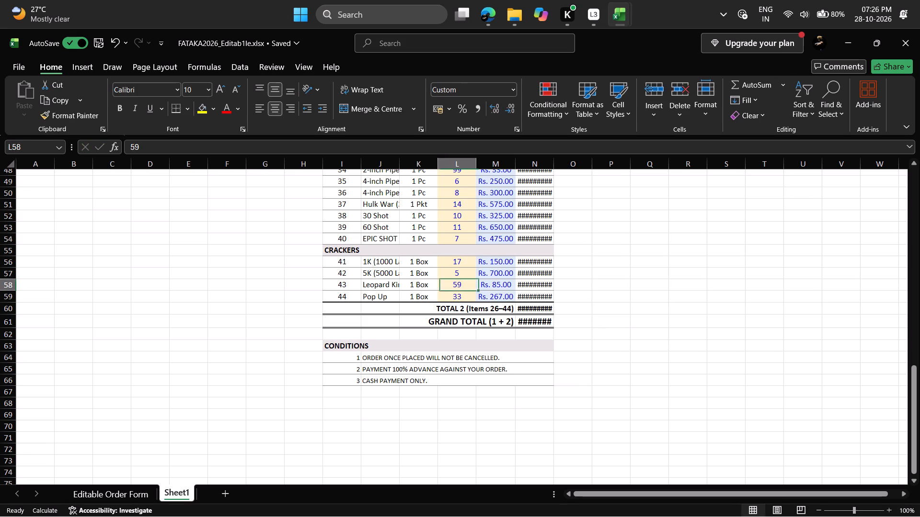
Compare the Leopard King and Pop Up entries in Sheet1 with the CRACKERS rows and total formulas on the original order form.
{"action": "left_click", "coordinate": [466, 305]}
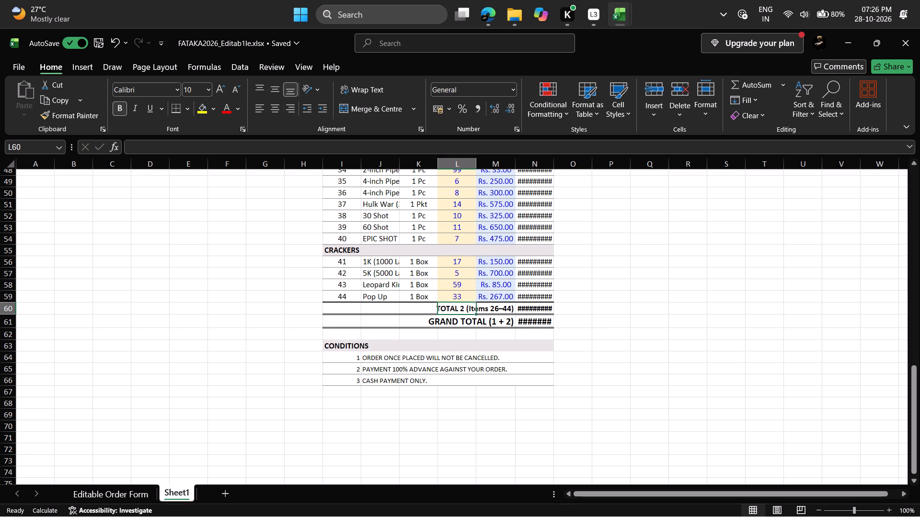
{"action": "left_click", "coordinate": [451, 288]}
{"action": "left_click", "coordinate": [492, 287]}
{"action": "left_click", "coordinate": [492, 298]}
{"action": "left_click", "coordinate": [461, 300]}
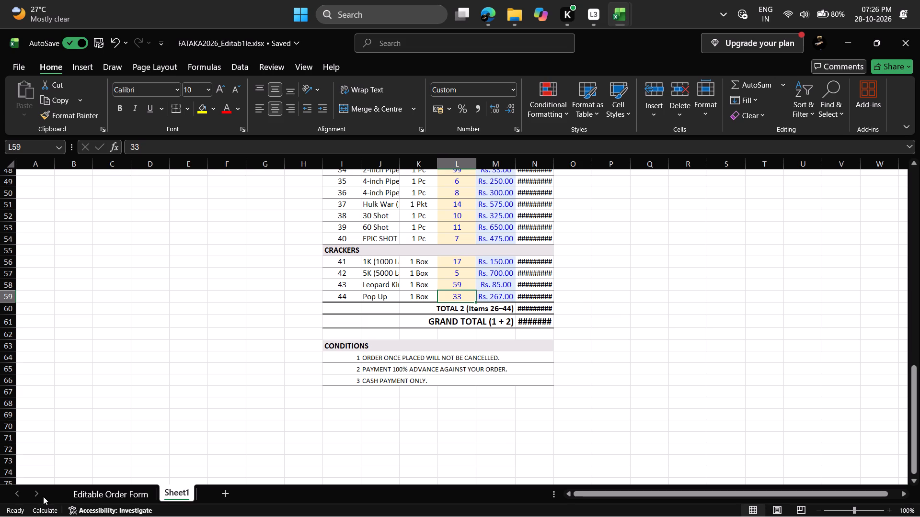
{"action": "left_click", "coordinate": [102, 499]}
{"action": "scroll", "coordinate": [380, 438], "scroll_direction": "down", "scroll_amount": 2}
{"action": "scroll", "coordinate": [405, 430], "scroll_direction": "up", "scroll_amount": 1}
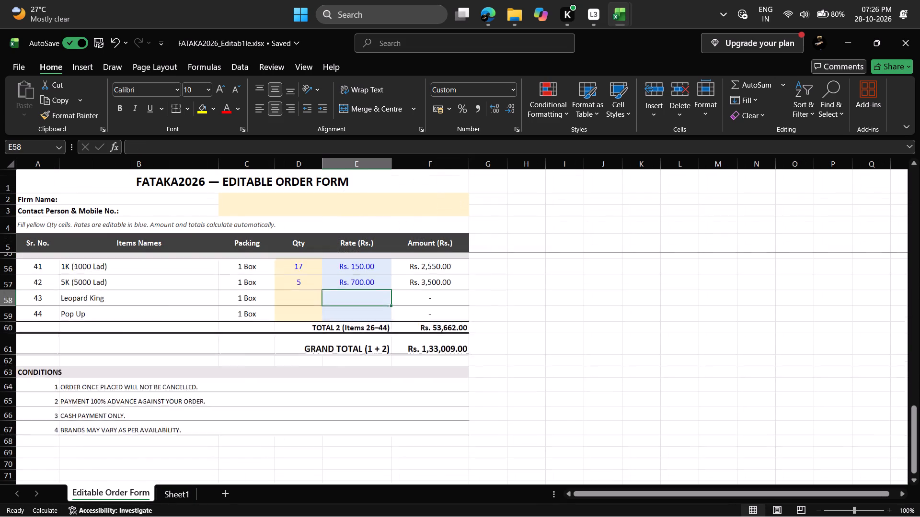
{"action": "scroll", "coordinate": [407, 430], "scroll_direction": "up", "scroll_amount": 1}
{"action": "left_click", "coordinate": [458, 441]}
{"action": "left_click", "coordinate": [443, 425]}
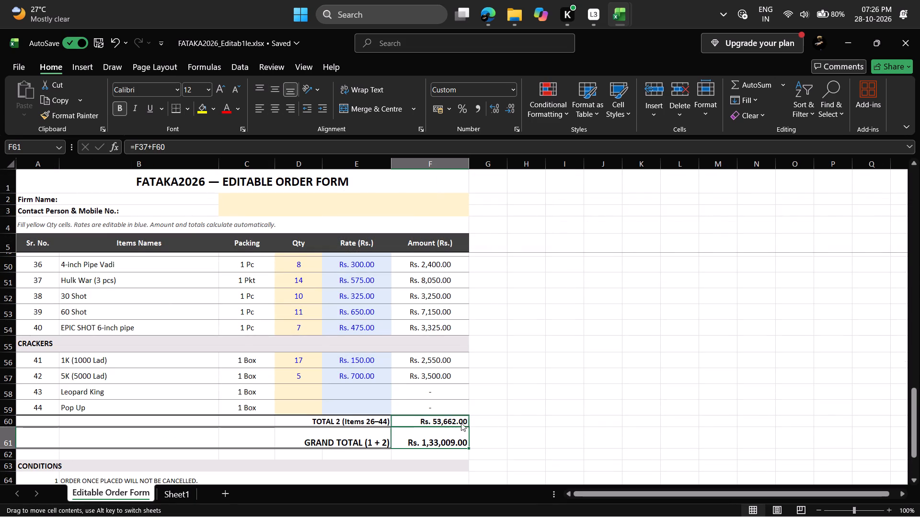
{"action": "left_click", "coordinate": [562, 232]}
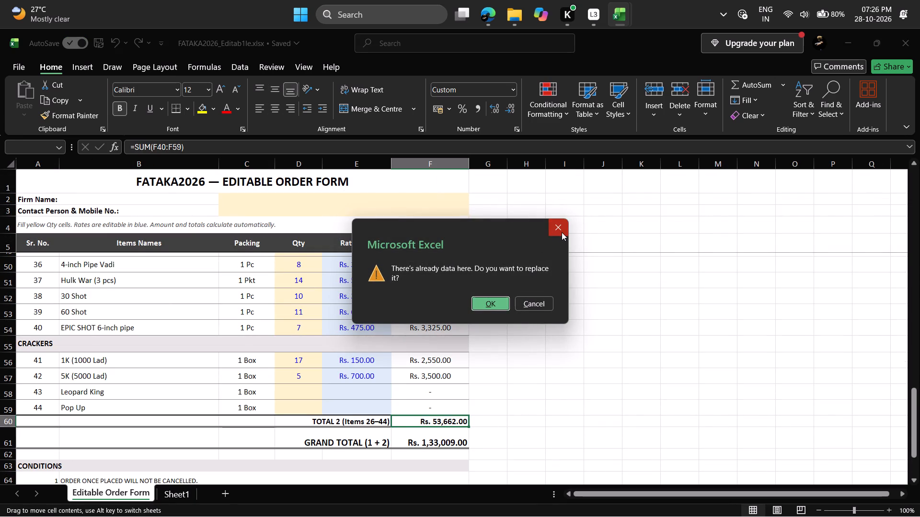
{"action": "scroll", "coordinate": [518, 402], "scroll_direction": "down", "scroll_amount": 2}
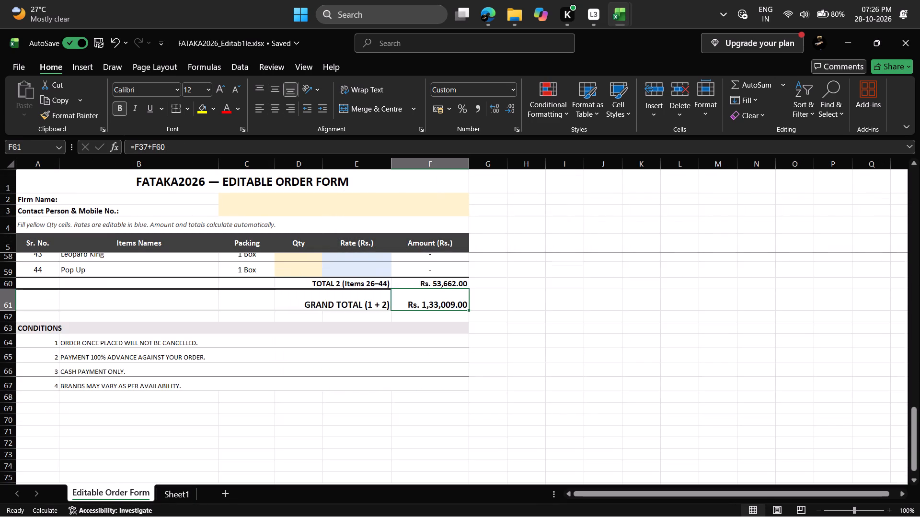
{"action": "scroll", "coordinate": [522, 353], "scroll_direction": "up", "scroll_amount": 1}
{"action": "left_click", "coordinate": [370, 309]}
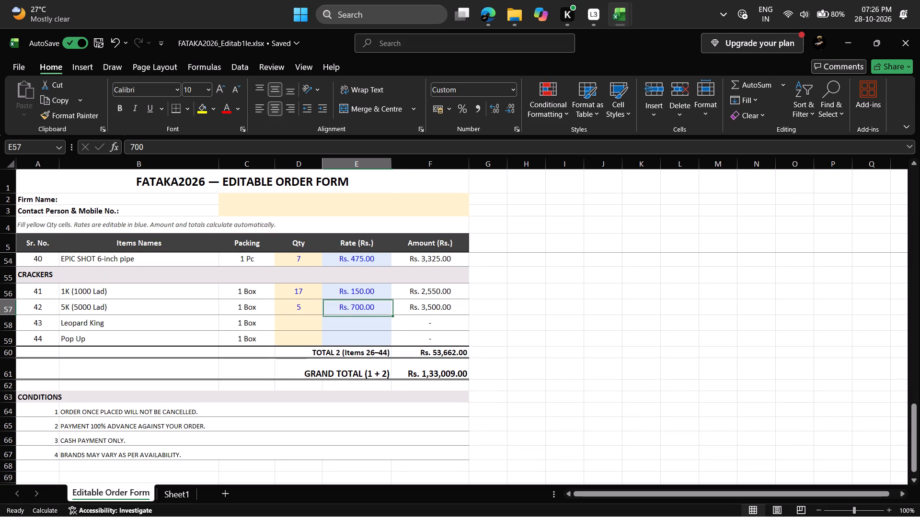
Switch to the Fooataka_Order_Calculator workbook and examine the TOTALS row across the final items and the Customer Total column.
{"action": "left_click_drag", "start_coordinate": [631, 43], "coordinate": [587, 58]}
{"action": "left_click", "coordinate": [629, 5]}
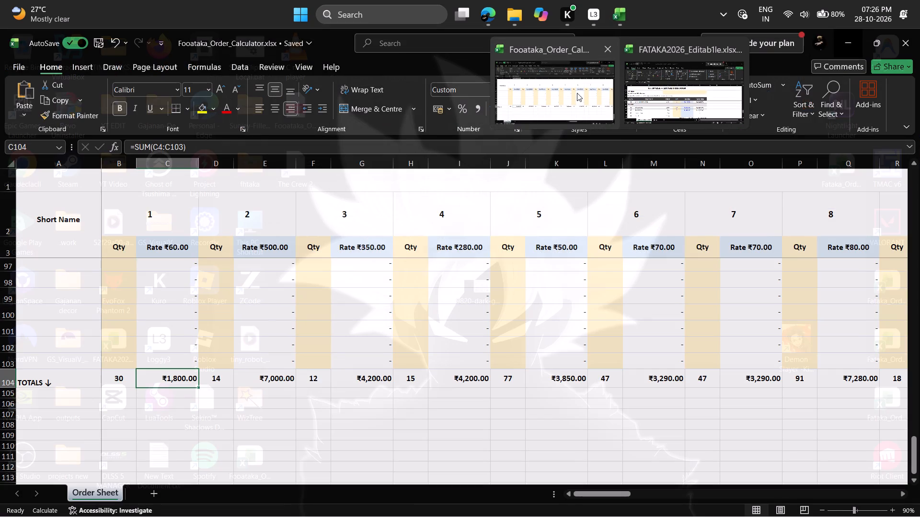
{"action": "left_click", "coordinate": [577, 93]}
{"action": "left_click_drag", "start_coordinate": [618, 492], "coordinate": [845, 481]}
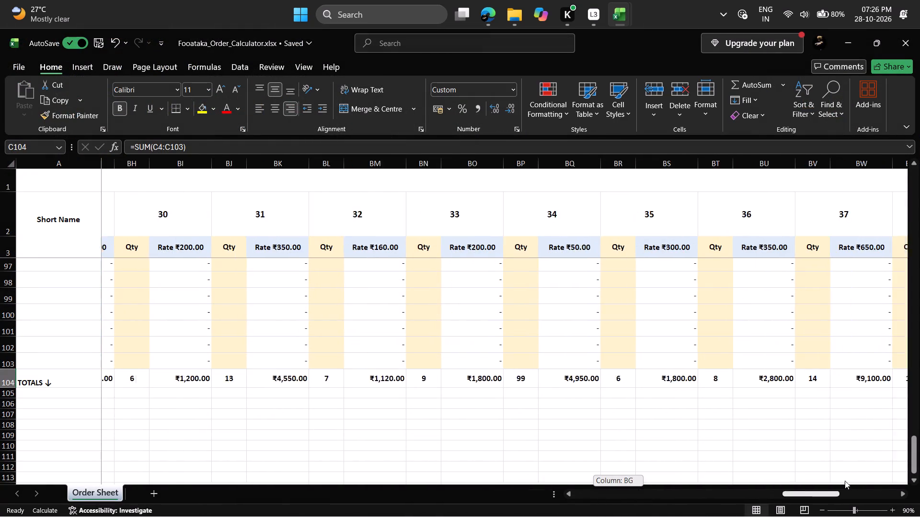
{"action": "left_click_drag", "start_coordinate": [845, 481], "coordinate": [919, 477]}
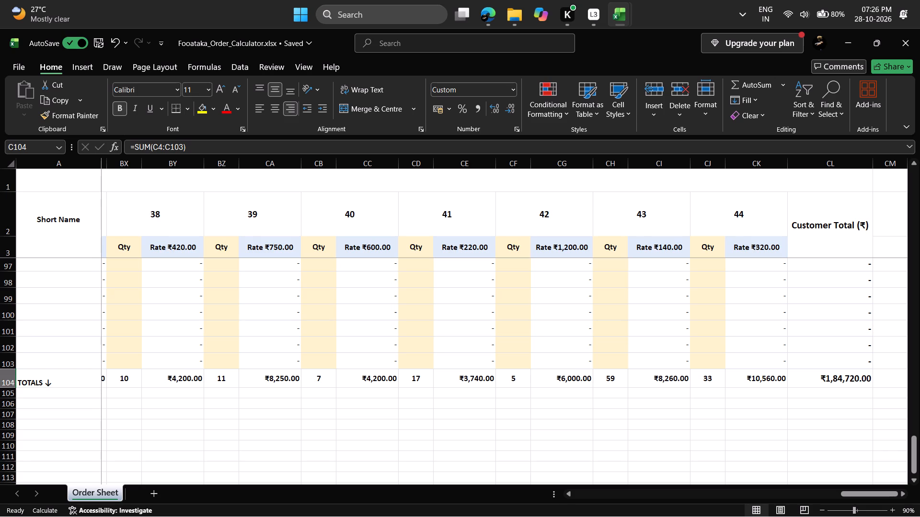
Return to the FATAKA2026_Editab1le workbook and review the quantities, rates and amounts throughout the original order form.
{"action": "left_click", "coordinate": [610, 13]}
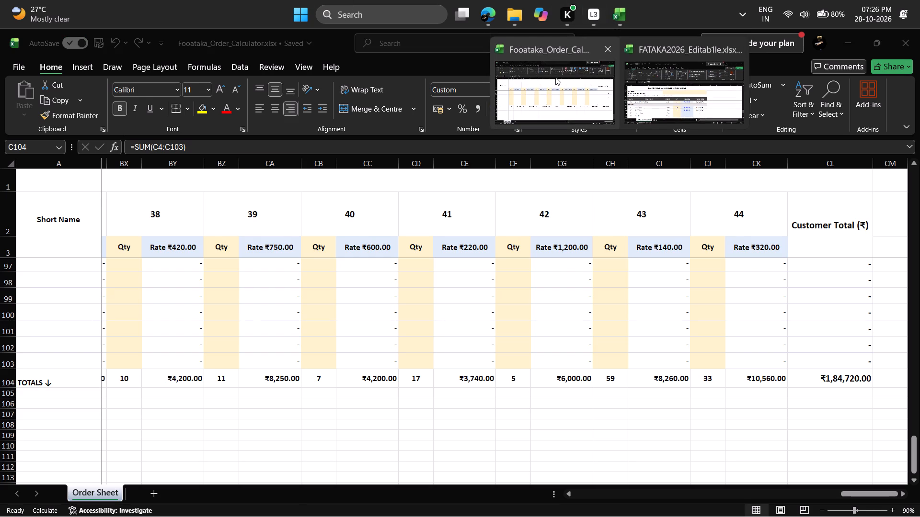
{"action": "left_click", "coordinate": [658, 85]}
{"action": "scroll", "coordinate": [594, 302], "scroll_direction": "down", "scroll_amount": 3}
{"action": "scroll", "coordinate": [623, 310], "scroll_direction": "up", "scroll_amount": 2}
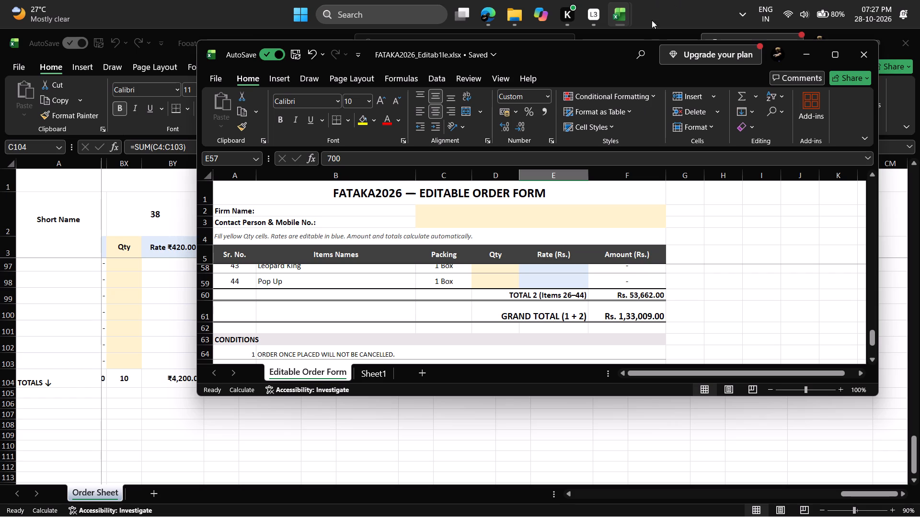
{"action": "double_click", "coordinate": [585, 52]}
{"action": "scroll", "coordinate": [397, 375], "scroll_direction": "up", "scroll_amount": 5}
{"action": "scroll", "coordinate": [397, 375], "scroll_direction": "down", "scroll_amount": 2}
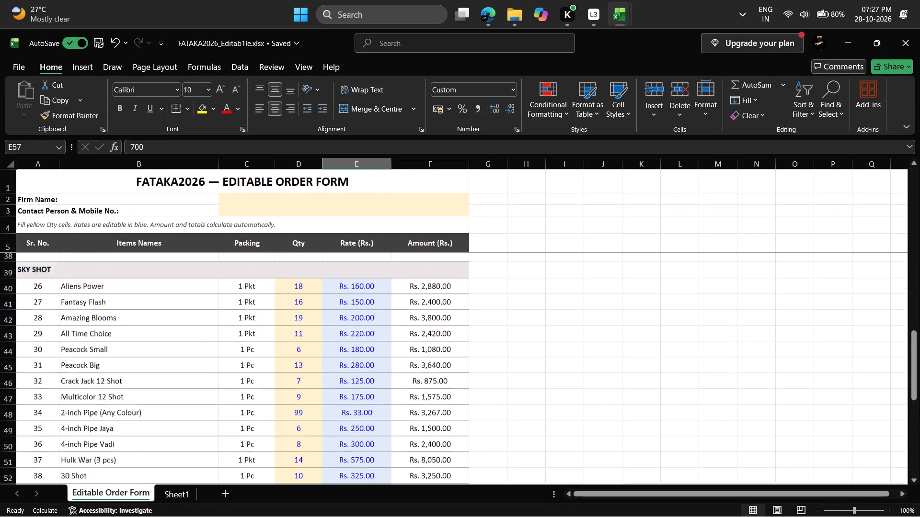
{"action": "scroll", "coordinate": [397, 375], "scroll_direction": "down", "scroll_amount": 5}
{"action": "scroll", "coordinate": [397, 375], "scroll_direction": "up", "scroll_amount": 13}
{"action": "scroll", "coordinate": [402, 375], "scroll_direction": "down", "scroll_amount": 7}
{"action": "scroll", "coordinate": [404, 375], "scroll_direction": "up", "scroll_amount": 13}
{"action": "scroll", "coordinate": [409, 371], "scroll_direction": "down", "scroll_amount": 6}
{"action": "scroll", "coordinate": [407, 372], "scroll_direction": "up", "scroll_amount": 5}
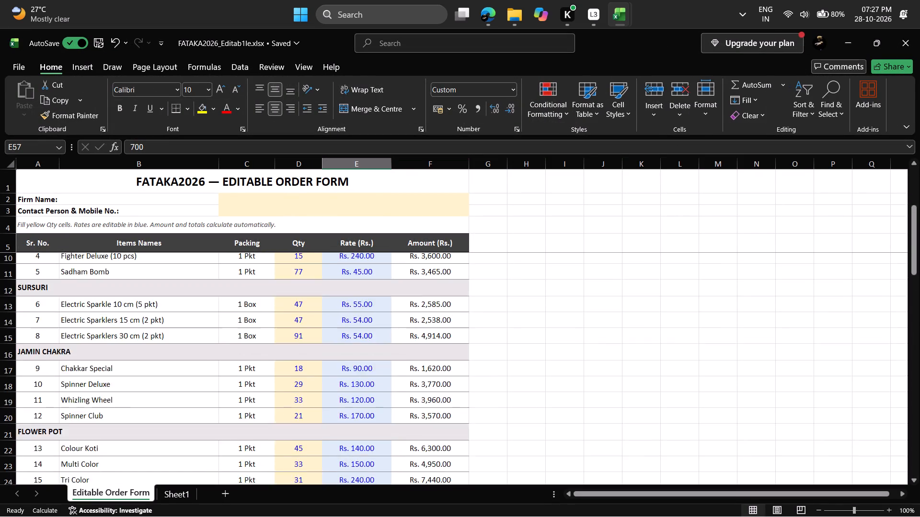
{"action": "scroll", "coordinate": [408, 365], "scroll_direction": "down", "scroll_amount": 11}
{"action": "scroll", "coordinate": [496, 404], "scroll_direction": "up", "scroll_amount": 2}
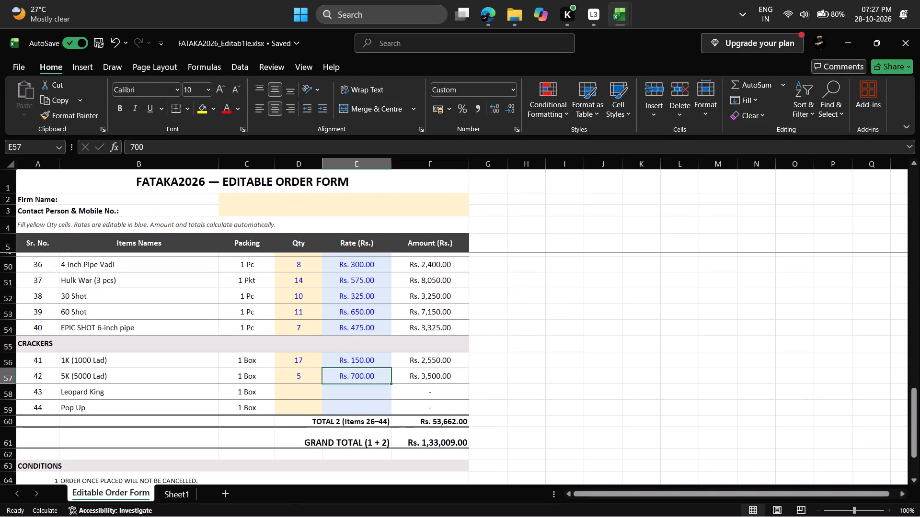
Export the Editable Order Form sheet as a PDF named FATAKA2026_Editab1le.pdf in the Documents folder.
{"action": "left_click", "coordinate": [25, 71]}
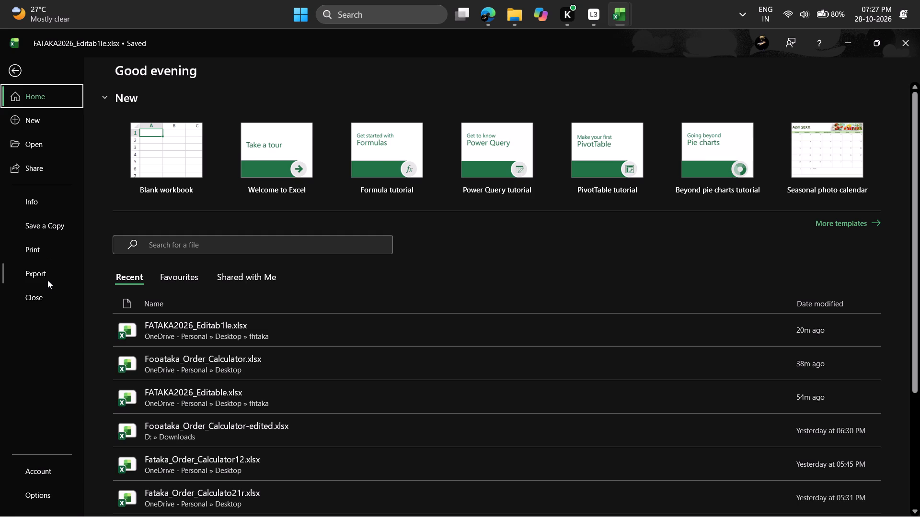
{"action": "left_click", "coordinate": [47, 275]}
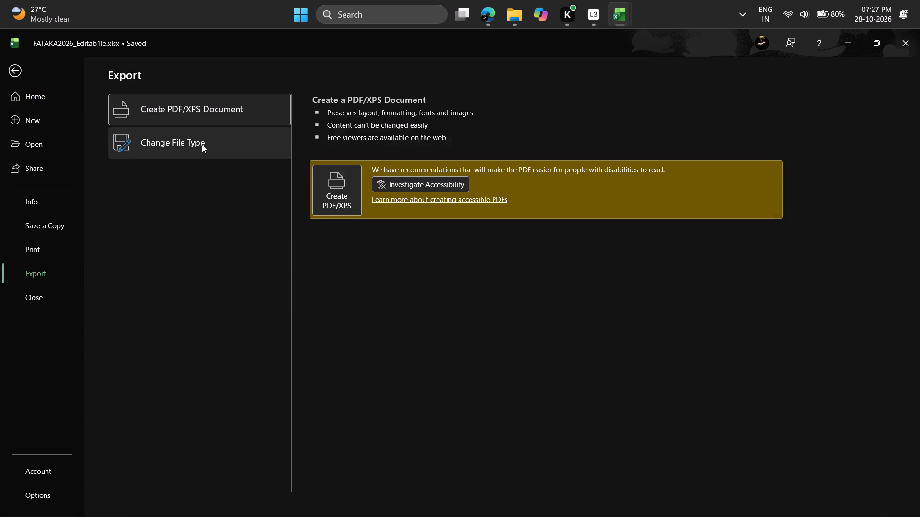
{"action": "left_click", "coordinate": [202, 145]}
{"action": "left_click", "coordinate": [340, 340]}
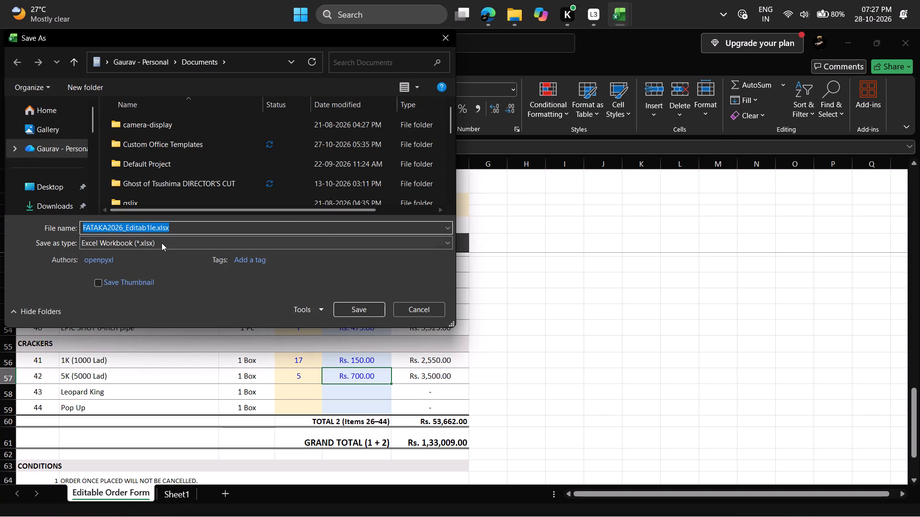
{"action": "left_click", "coordinate": [161, 243]}
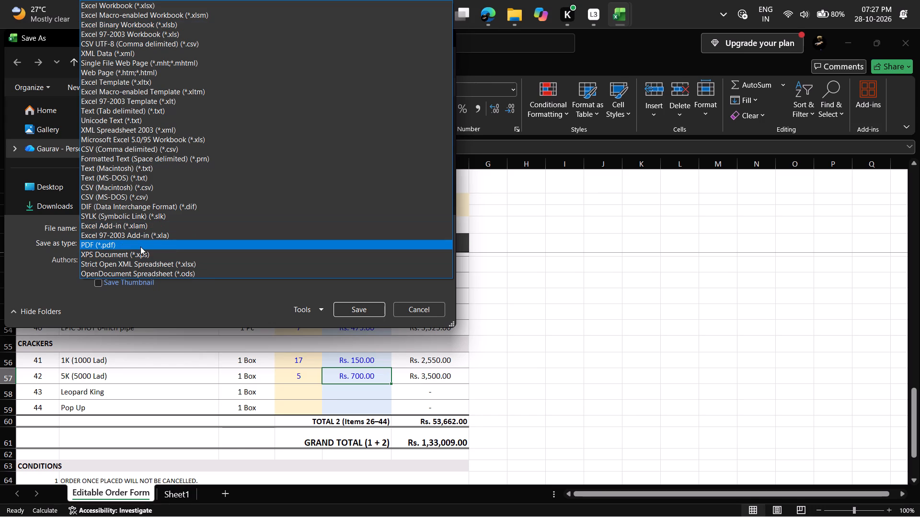
{"action": "left_click", "coordinate": [140, 247]}
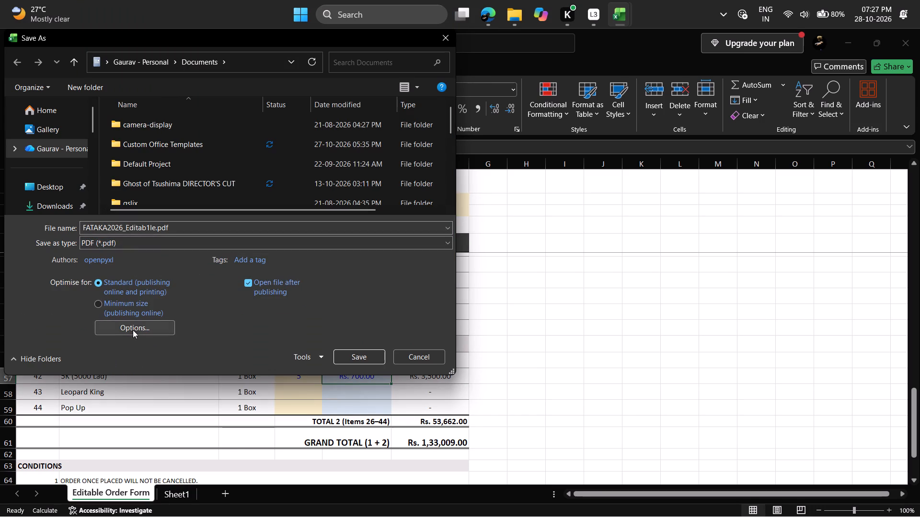
{"action": "left_click", "coordinate": [374, 358]}
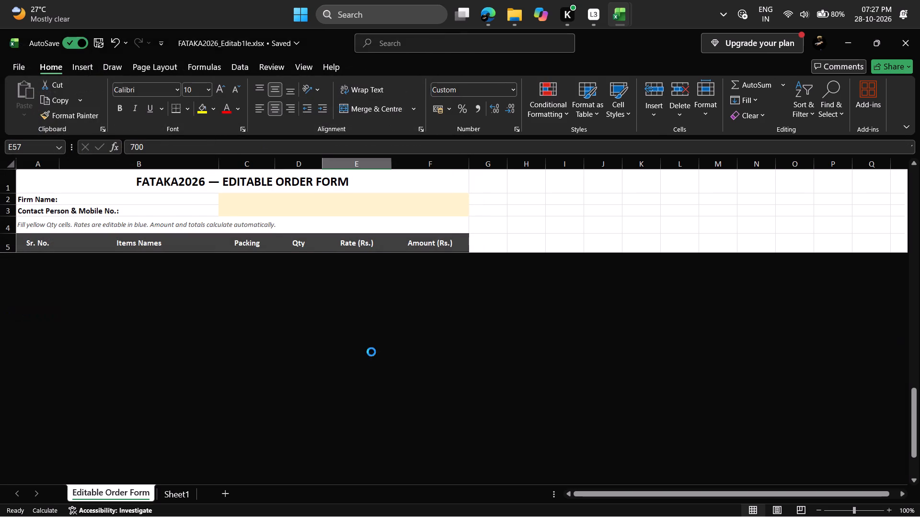
Examine both pages of the exported order form PDF in Edge, including the item rows, totals and conditions.
{"action": "scroll", "coordinate": [672, 272], "scroll_direction": "down", "scroll_amount": 3}
{"action": "scroll", "coordinate": [672, 272], "scroll_direction": "up", "scroll_amount": 1}
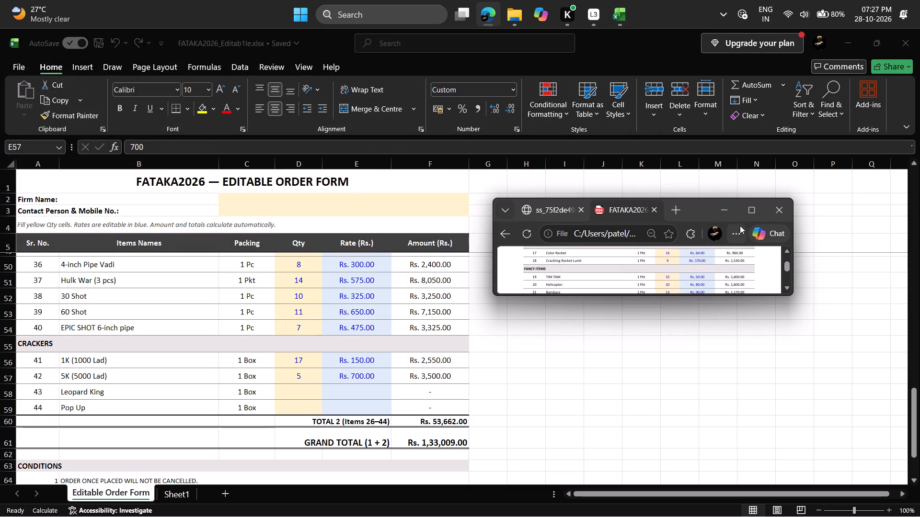
{"action": "left_click", "coordinate": [746, 214]}
{"action": "scroll", "coordinate": [471, 315], "scroll_direction": "down", "scroll_amount": 4}
{"action": "scroll", "coordinate": [569, 346], "scroll_direction": "up", "scroll_amount": 7}
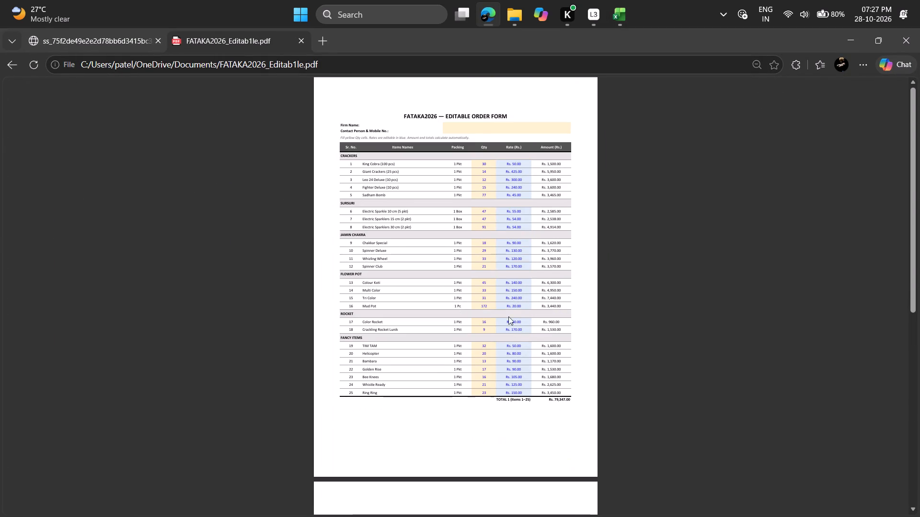
{"action": "scroll", "coordinate": [551, 379], "scroll_direction": "down", "scroll_amount": 5}
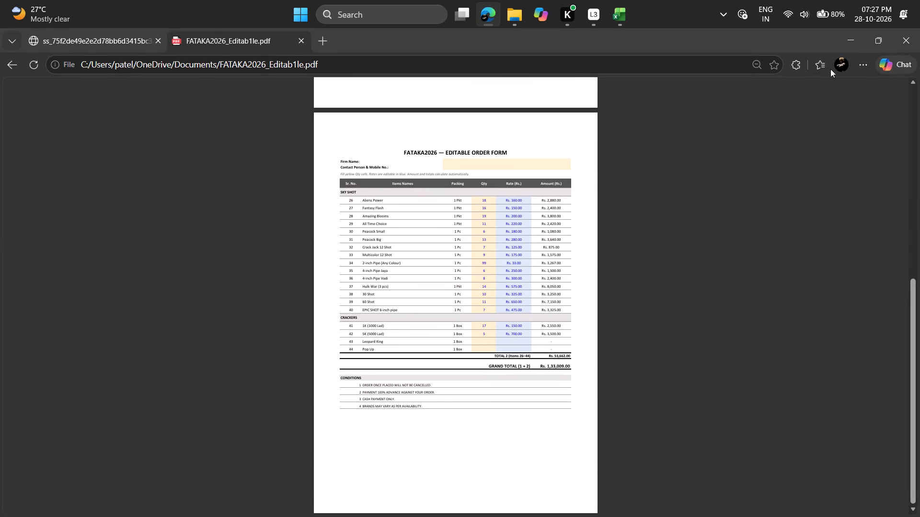
{"action": "left_click", "coordinate": [848, 35]}
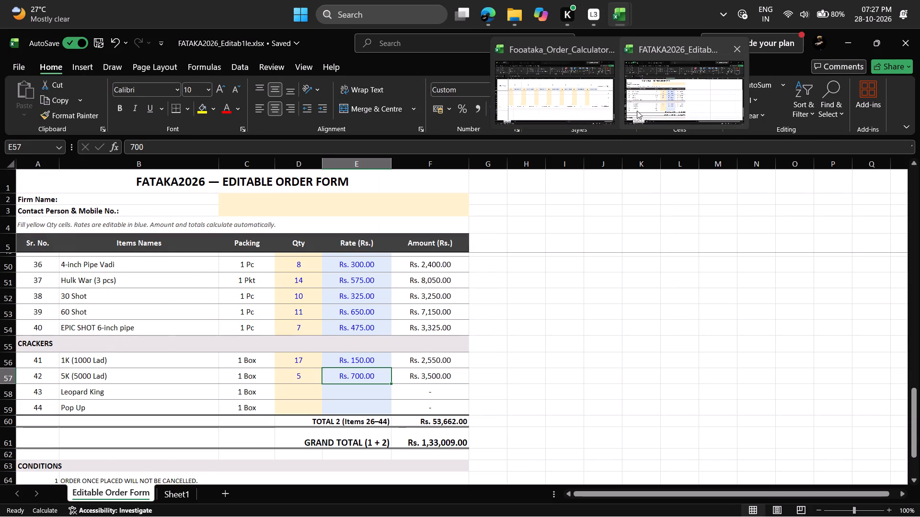
Review the original order form in Excel from the first CRACKERS items through the grand total and conditions.
{"action": "scroll", "coordinate": [488, 346], "scroll_direction": "up", "scroll_amount": 18}
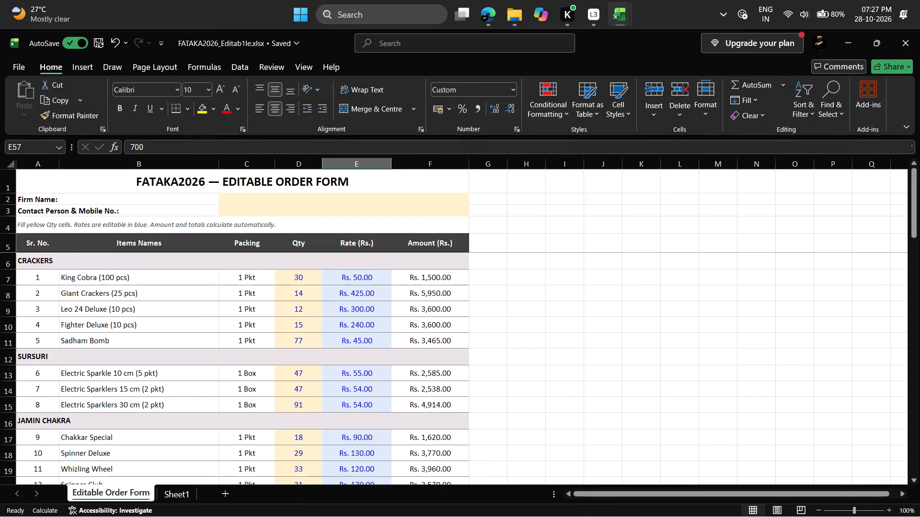
{"action": "scroll", "coordinate": [301, 337], "scroll_direction": "down", "scroll_amount": 16}
{"action": "scroll", "coordinate": [349, 332], "scroll_direction": "up", "scroll_amount": 6}
{"action": "scroll", "coordinate": [349, 332], "scroll_direction": "down", "scroll_amount": 4}
{"action": "scroll", "coordinate": [349, 332], "scroll_direction": "up", "scroll_amount": 4}
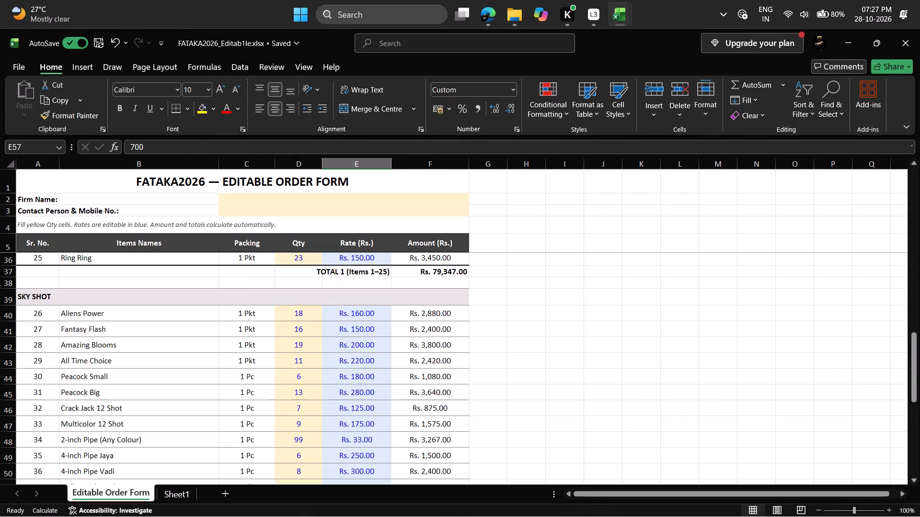
{"action": "scroll", "coordinate": [349, 332], "scroll_direction": "up", "scroll_amount": 8}
{"action": "scroll", "coordinate": [440, 339], "scroll_direction": "up", "scroll_amount": 5}
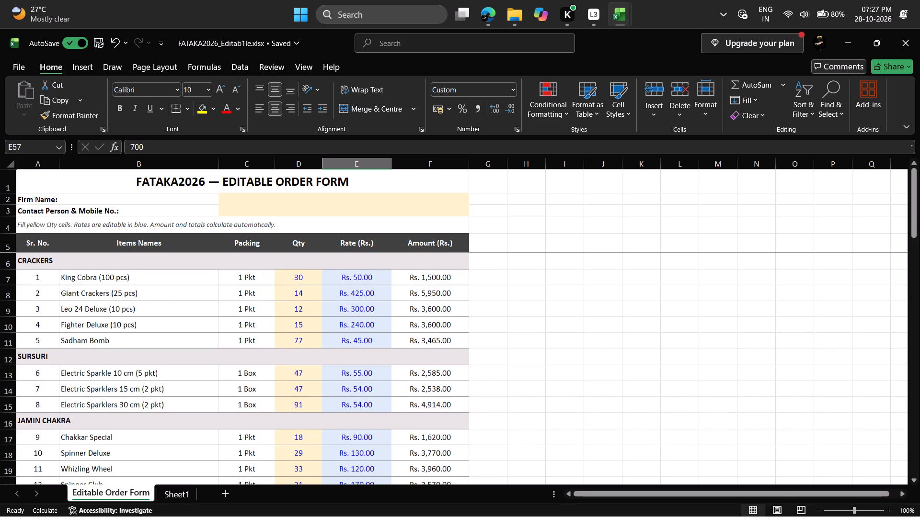
{"action": "scroll", "coordinate": [329, 330], "scroll_direction": "down", "scroll_amount": 12}
{"action": "scroll", "coordinate": [333, 353], "scroll_direction": "up", "scroll_amount": 1}
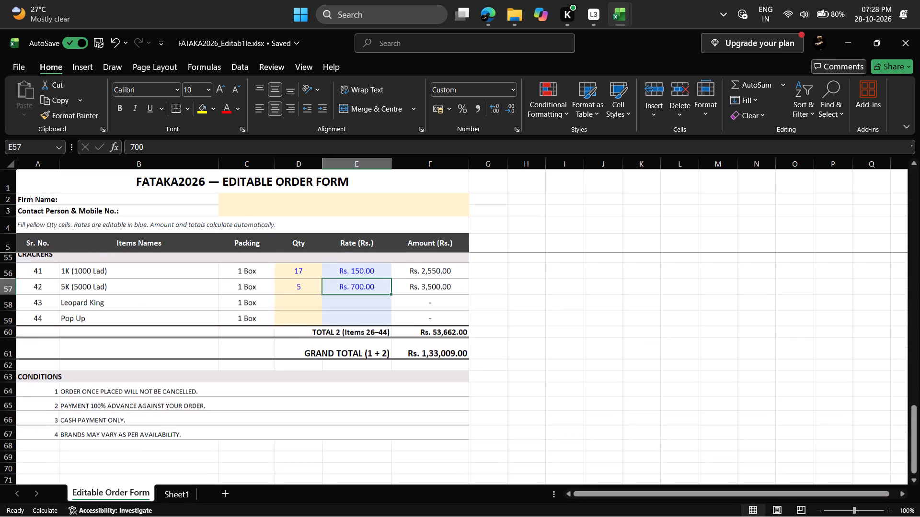
{"action": "left_click", "coordinate": [309, 308]}
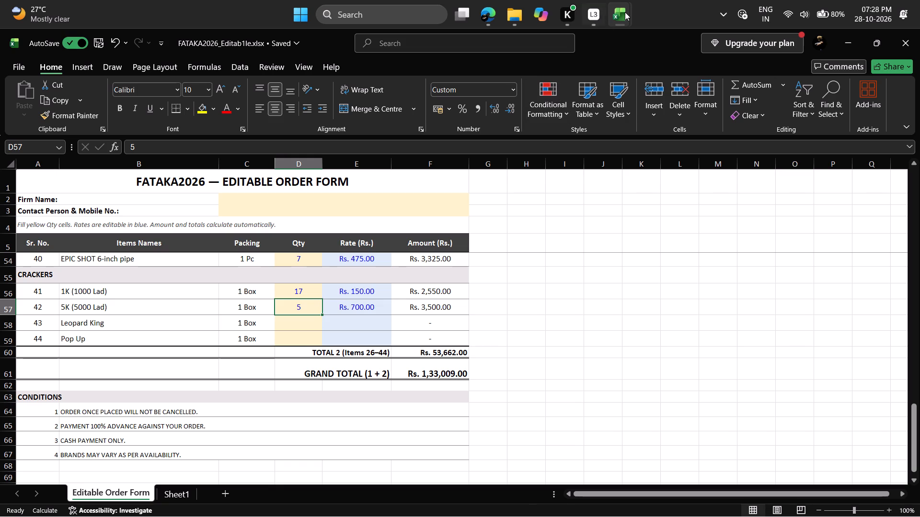
Check the fhtaka folder in File Explorer, and examine the first page of the exported order form PDF in Edge.
{"action": "left_click", "coordinate": [508, 5]}
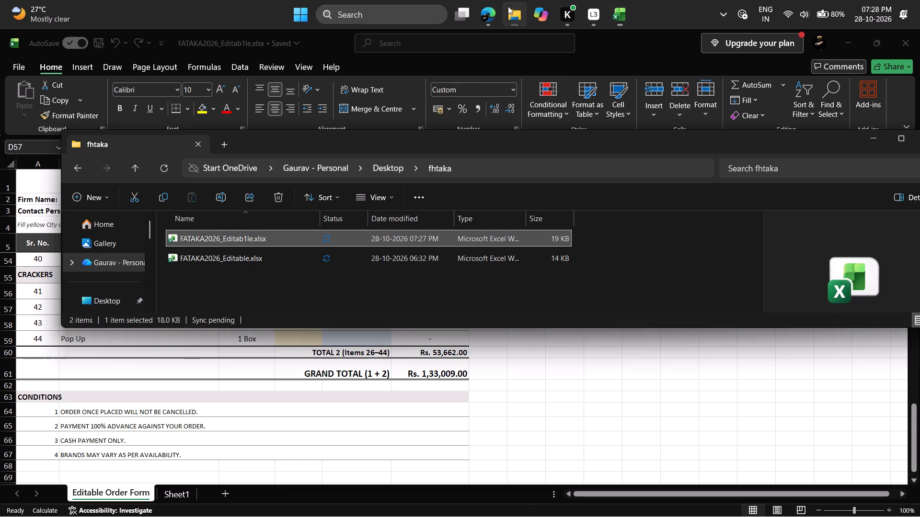
{"action": "left_click", "coordinate": [872, 143]}
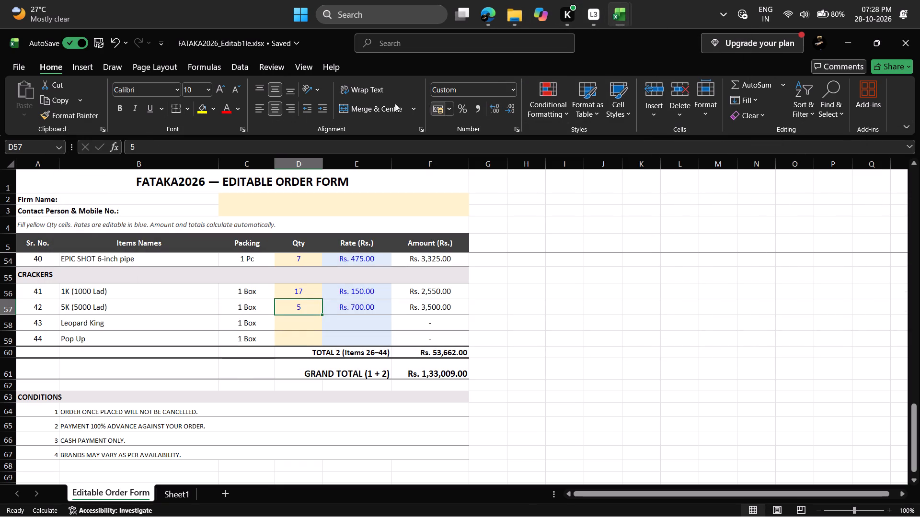
{"action": "left_click", "coordinate": [491, 4]}
{"action": "scroll", "coordinate": [372, 278], "scroll_direction": "up", "scroll_amount": 12}
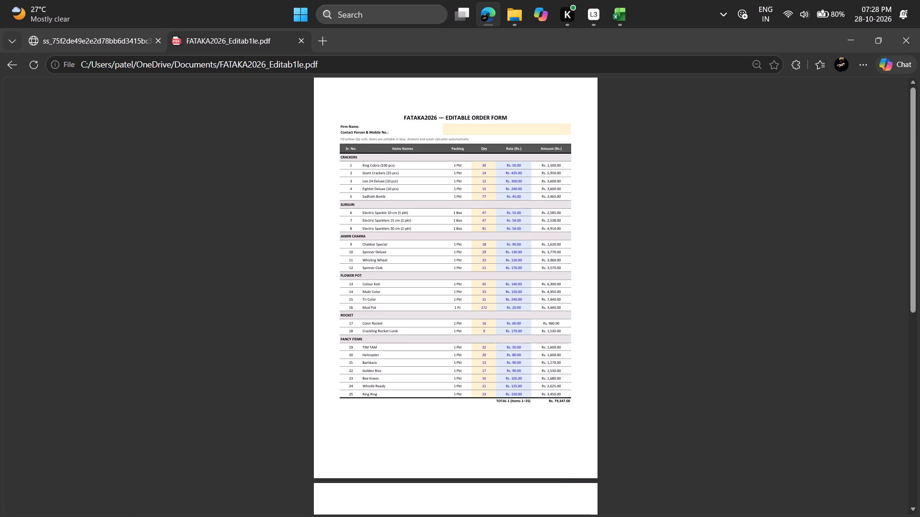
{"action": "left_click_drag", "start_coordinate": [300, 135], "coordinate": [339, 148]}
{"action": "scroll", "coordinate": [460, 245], "scroll_direction": "up", "scroll_amount": 2}
Examine the item rows, section headings and totals across both pages of the exported order form PDF in Edge.
{"action": "scroll", "coordinate": [405, 208], "scroll_direction": "up", "scroll_amount": 4, "text": "ctrl"}
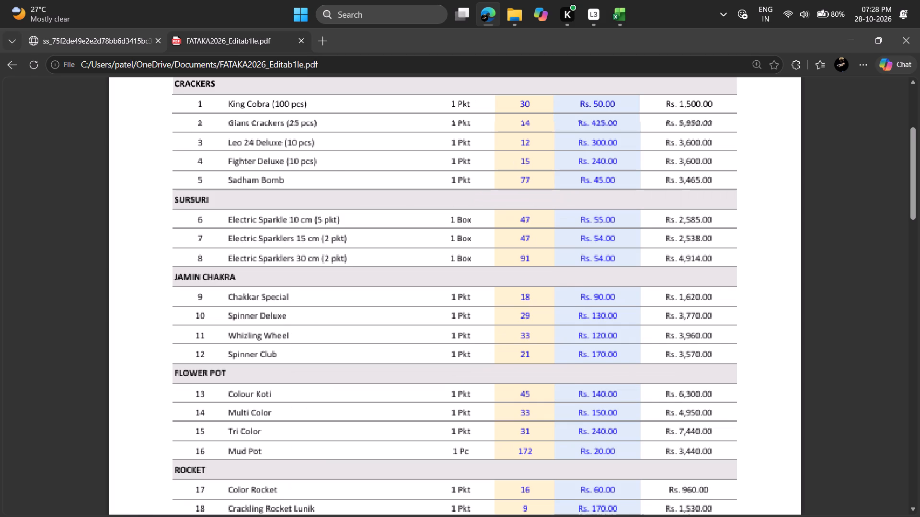
{"action": "scroll", "coordinate": [529, 256], "scroll_direction": "down", "scroll_amount": 3, "text": "ctrl"}
{"action": "scroll", "coordinate": [529, 256], "scroll_direction": "up", "scroll_amount": 3, "text": "ctrl"}
{"action": "scroll", "coordinate": [488, 244], "scroll_direction": "down", "scroll_amount": 1, "text": "ctrl"}
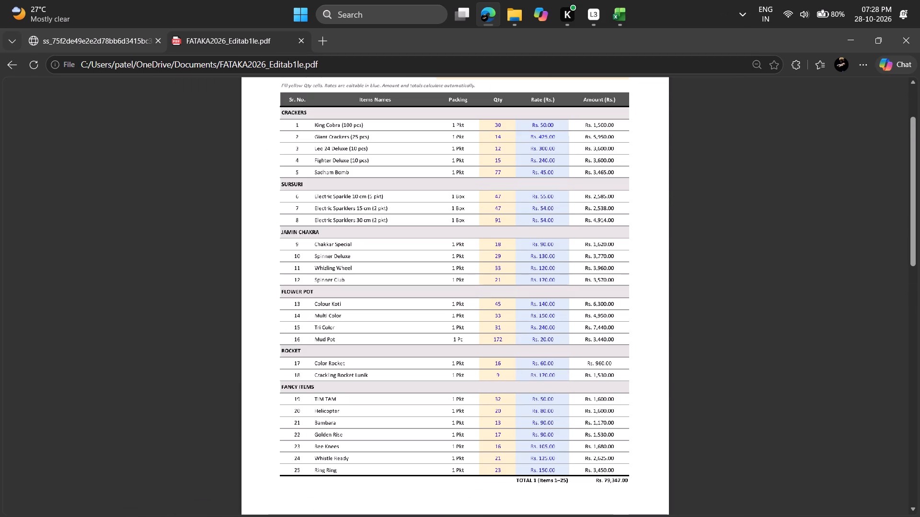
{"action": "scroll", "coordinate": [377, 182], "scroll_direction": "up", "scroll_amount": 2}
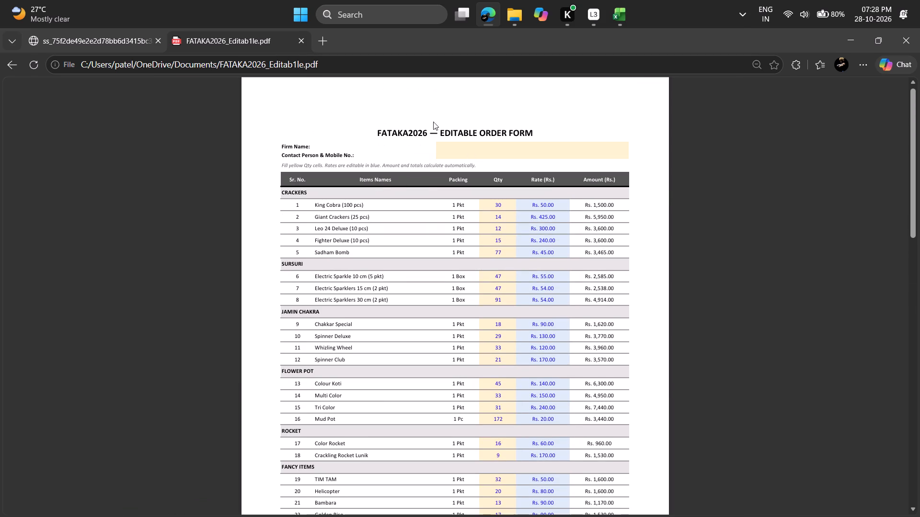
{"action": "scroll", "coordinate": [425, 163], "scroll_direction": "down", "scroll_amount": 5}
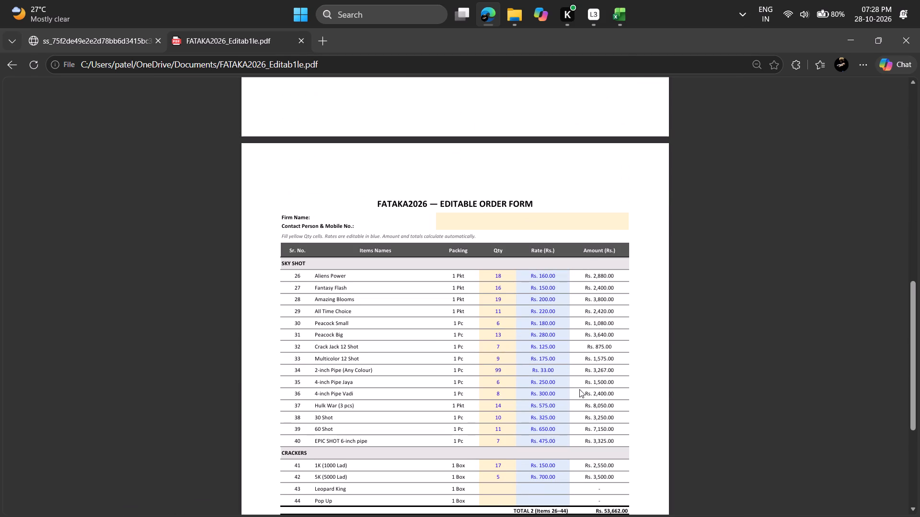
{"action": "scroll", "coordinate": [590, 406], "scroll_direction": "down", "scroll_amount": 5}
{"action": "scroll", "coordinate": [587, 399], "scroll_direction": "up", "scroll_amount": 11}
{"action": "scroll", "coordinate": [563, 220], "scroll_direction": "down", "scroll_amount": 3}
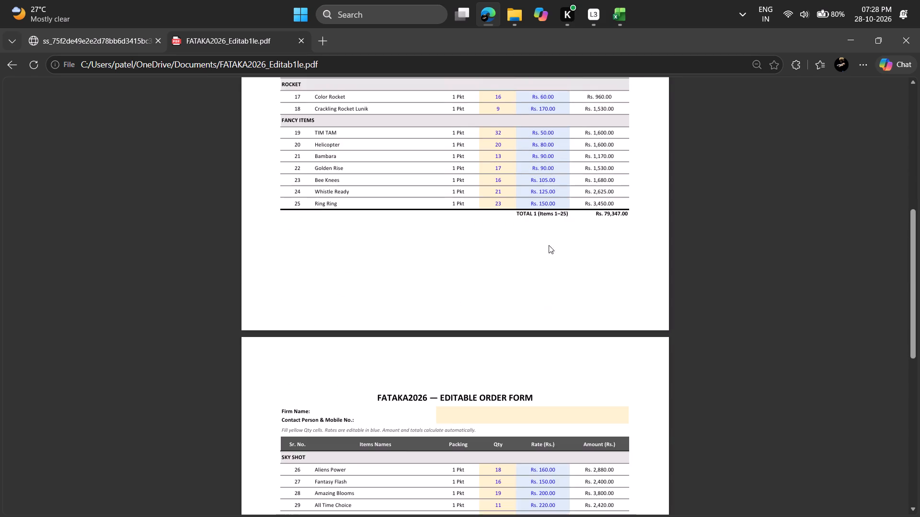
{"action": "scroll", "coordinate": [534, 325], "scroll_direction": "down", "scroll_amount": 1}
{"action": "scroll", "coordinate": [483, 289], "scroll_direction": "down", "scroll_amount": 1}
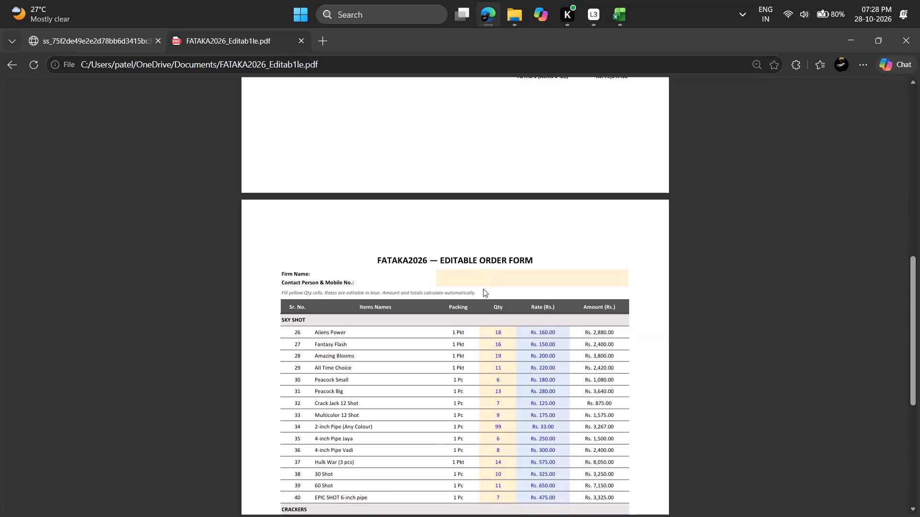
{"action": "scroll", "coordinate": [483, 289], "scroll_direction": "down", "scroll_amount": 2}
{"action": "scroll", "coordinate": [488, 258], "scroll_direction": "up", "scroll_amount": 7}
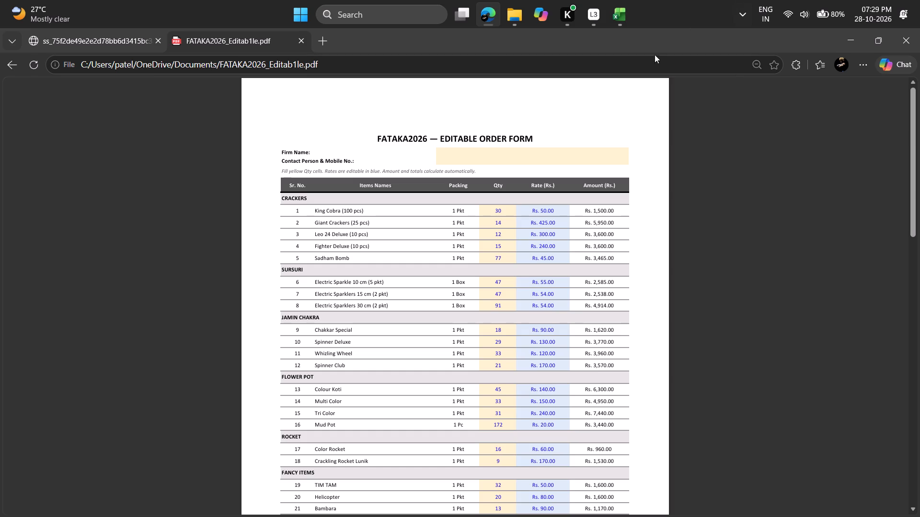
Examine the title, Firm Name and Contact Person fields on the first page of the order form PDF.
{"action": "scroll", "coordinate": [480, 186], "scroll_direction": "down", "scroll_amount": 11}
{"action": "scroll", "coordinate": [529, 174], "scroll_direction": "up", "scroll_amount": 7}
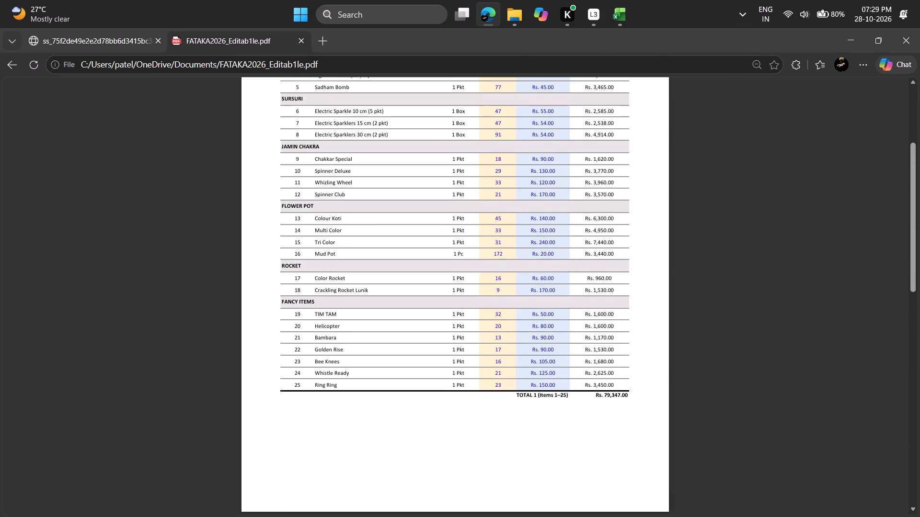
{"action": "scroll", "coordinate": [529, 174], "scroll_direction": "up", "scroll_amount": 2}
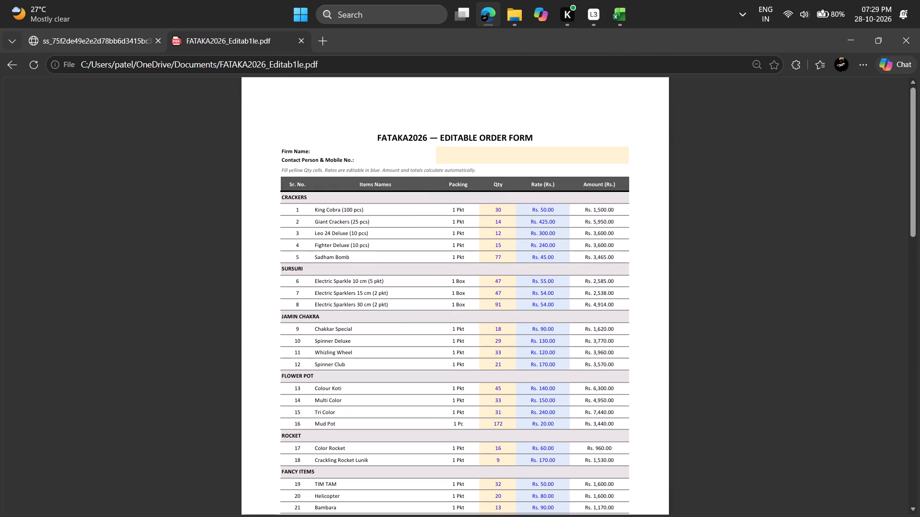
{"action": "left_click", "coordinate": [477, 155]}
{"action": "left_click_drag", "start_coordinate": [411, 156], "coordinate": [397, 155]}
{"action": "left_click", "coordinate": [473, 146]}
{"action": "left_click", "coordinate": [530, 136]}
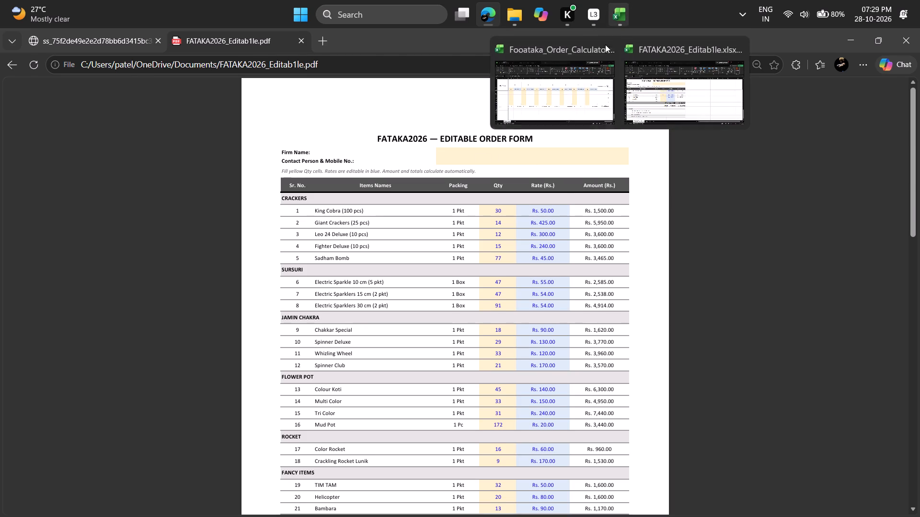
Switch to the FATAKA2026_Editab1le workbook in Excel and change the Editable Order Form title in A1 to "FATAKA 2026".
{"action": "left_click", "coordinate": [628, 93]}
{"action": "scroll", "coordinate": [356, 340], "scroll_direction": "up", "scroll_amount": 3}
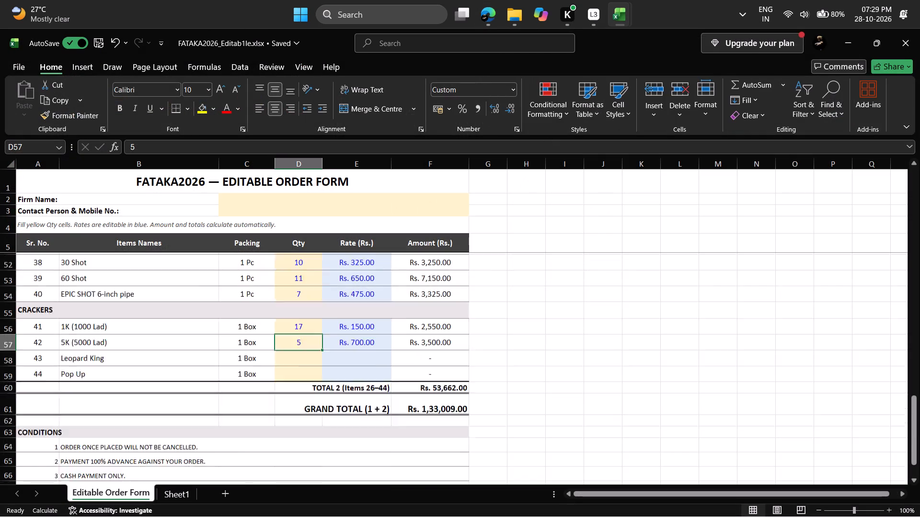
{"action": "scroll", "coordinate": [356, 340], "scroll_direction": "up", "scroll_amount": 20}
{"action": "scroll", "coordinate": [356, 340], "scroll_direction": "up", "scroll_amount": 1}
{"action": "left_click", "coordinate": [138, 204]}
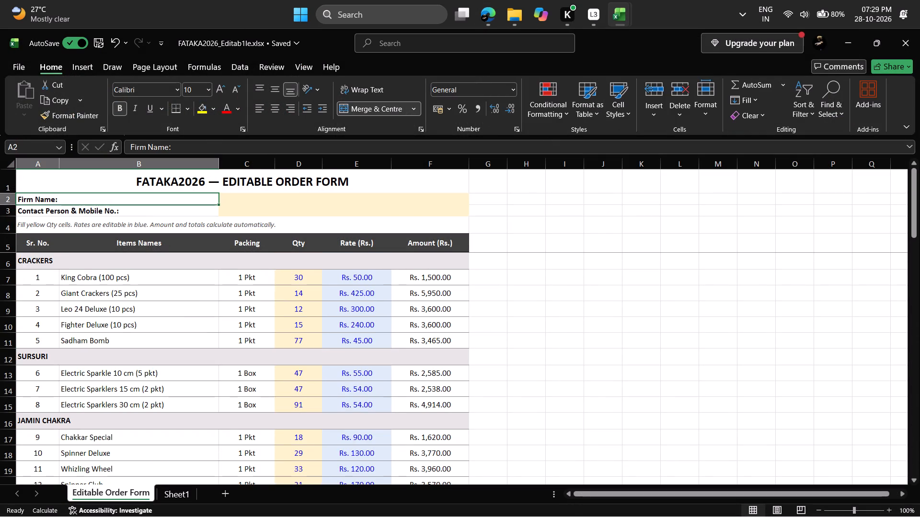
{"action": "left_click", "coordinate": [375, 186]}
{"action": "left_click", "coordinate": [281, 145]}
{"action": "key", "text": "BackSpace"}
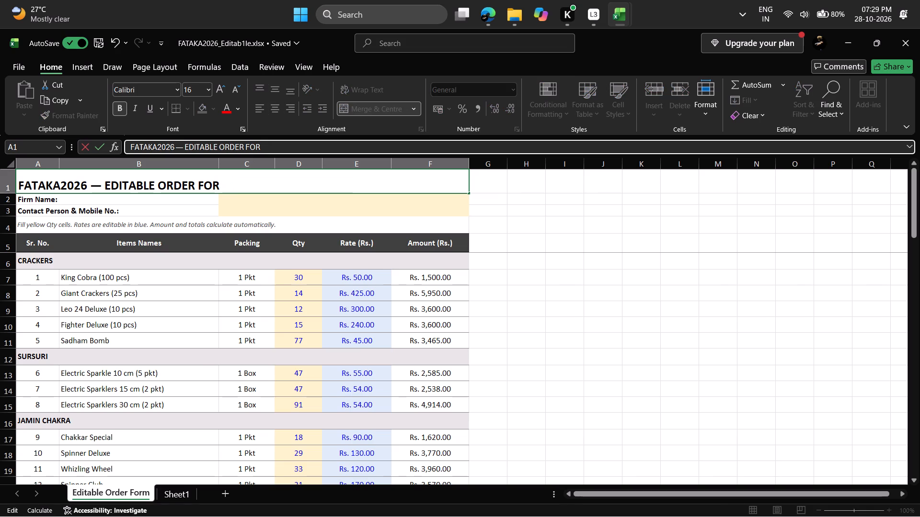
{"action": "key", "text": "BackSpace"}
{"action": "key", "text": "BackSpace"}
{"action": "key", "text": "BackSpace"}
{"action": "key", "text": "BackSpace"}
{"action": "key", "text": "BackSpace"}
{"action": "key", "text": "BackSpace"}
{"action": "key", "text": "BackSpace"}
{"action": "key", "text": "BackSpace"}
{"action": "key", "text": "BackSpace"}
{"action": "key", "text": "BackSpace"}
{"action": "key", "text": "BackSpace"}
{"action": "key", "text": "BackSpace"}
{"action": "key", "text": "BackSpace"}
{"action": "key", "text": "BackSpace"}
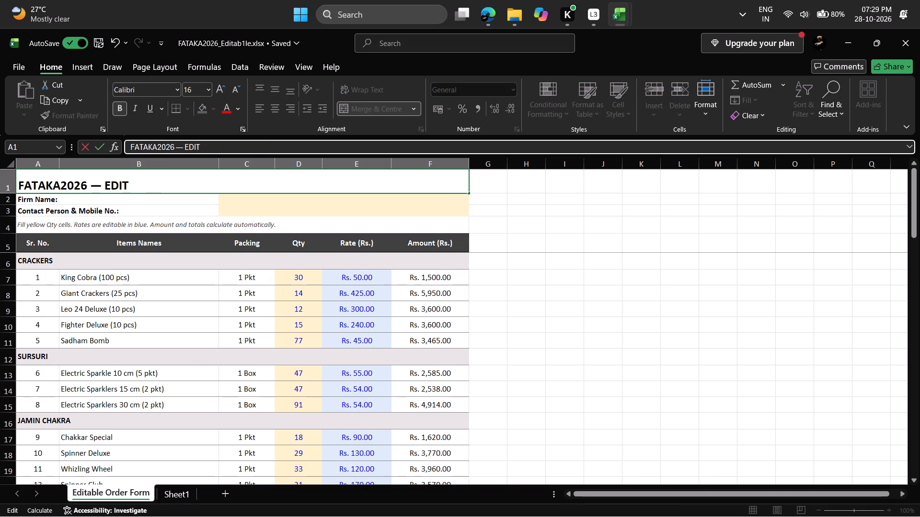
{"action": "key", "text": "BackSpace"}
{"action": "key", "text": "BackSpace"}
{"action": "key", "text": "BackSpace"}
{"action": "key", "text": "BackSpace"}
{"action": "key", "text": "BackSpace"}
{"action": "key", "text": "BackSpace"}
{"action": "key", "text": "BackSpace"}
{"action": "key", "text": "BackSpace"}
{"action": "key", "text": "BackSpace"}
{"action": "key", "text": "BackSpace"}
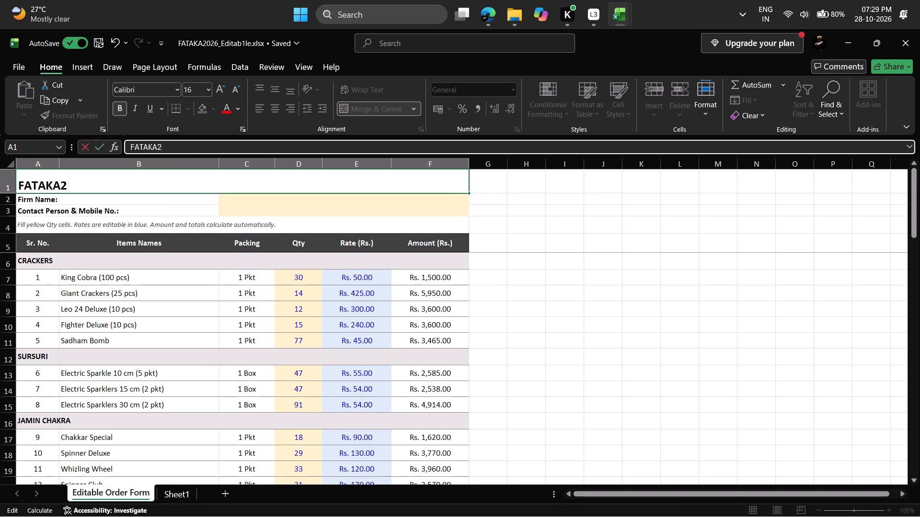
{"action": "key", "text": "BackSpace"}
{"action": "key", "text": "space"}
{"action": "type", "text": "2026"}
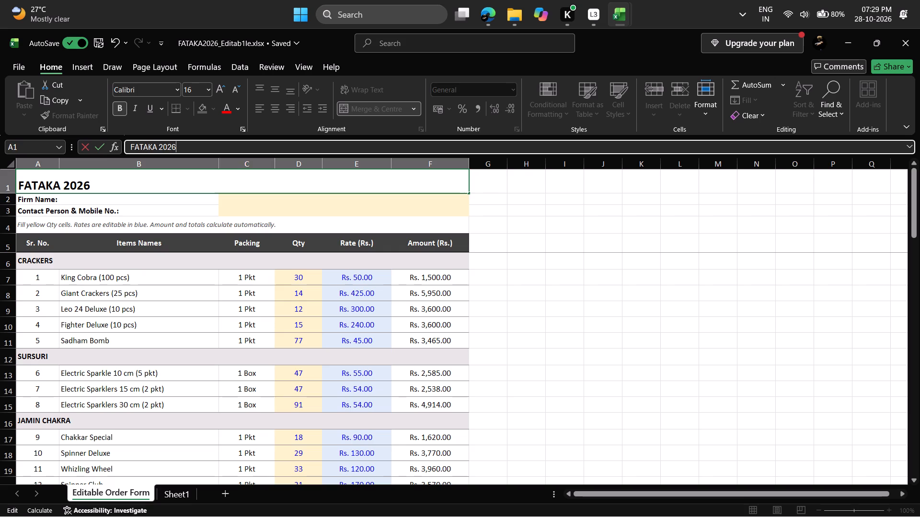
{"action": "left_click", "coordinate": [77, 204]}
Review the Editable Order Form's firm and contact fields and item rows, and check the lower rows of the Sheet1 copy.
{"action": "left_click", "coordinate": [122, 216]}
{"action": "left_click", "coordinate": [335, 202]}
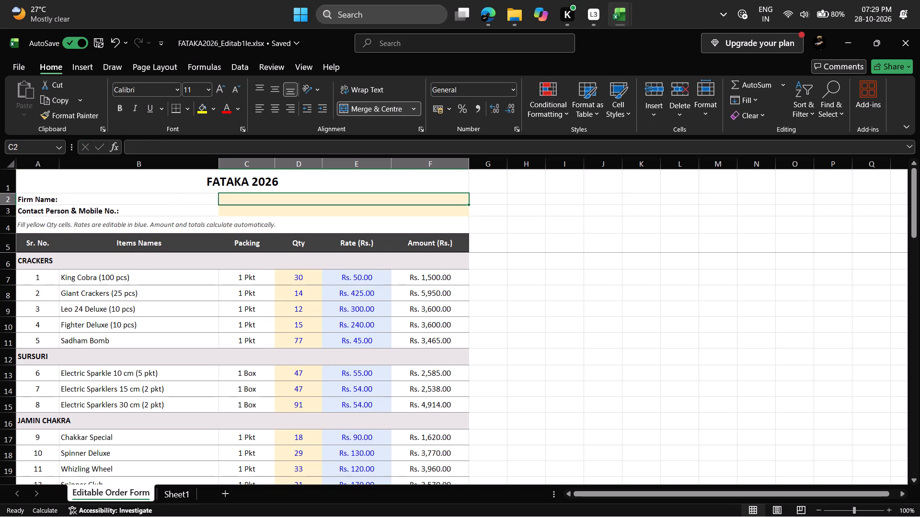
{"action": "left_click", "coordinate": [270, 203]}
{"action": "left_click", "coordinate": [278, 208]}
{"action": "left_click", "coordinate": [267, 199]}
{"action": "scroll", "coordinate": [372, 389], "scroll_direction": "down", "scroll_amount": 6}
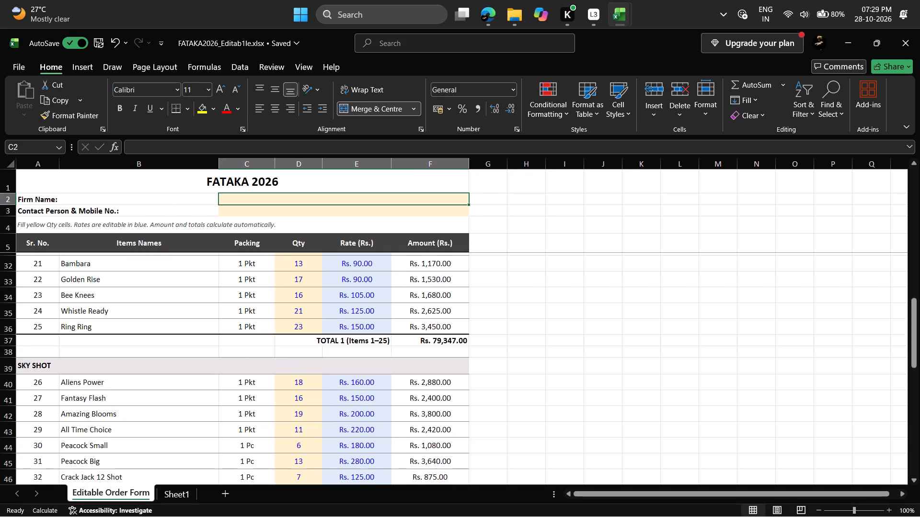
{"action": "scroll", "coordinate": [377, 382], "scroll_direction": "down", "scroll_amount": 11}
{"action": "scroll", "coordinate": [379, 377], "scroll_direction": "up", "scroll_amount": 20}
{"action": "scroll", "coordinate": [379, 377], "scroll_direction": "up", "scroll_amount": 3}
{"action": "scroll", "coordinate": [382, 326], "scroll_direction": "down", "scroll_amount": 1}
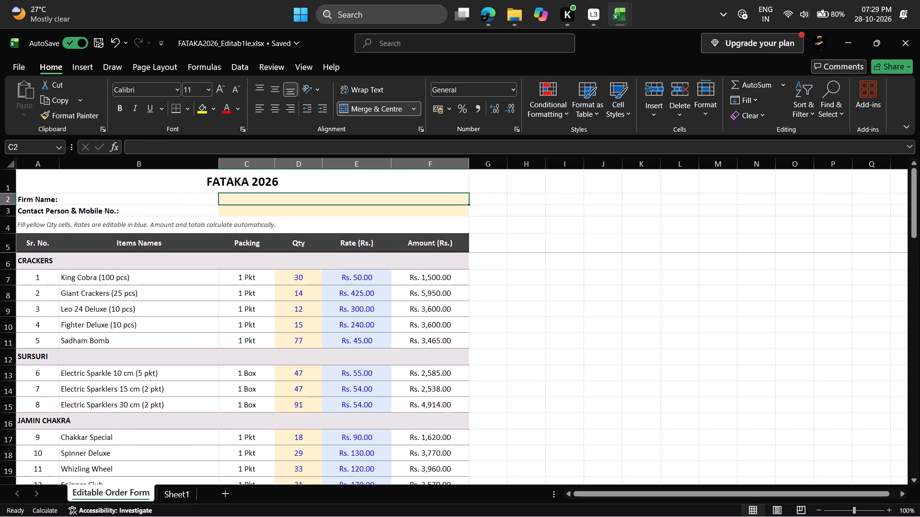
{"action": "scroll", "coordinate": [382, 326], "scroll_direction": "down", "scroll_amount": 9}
{"action": "scroll", "coordinate": [405, 356], "scroll_direction": "up", "scroll_amount": 4}
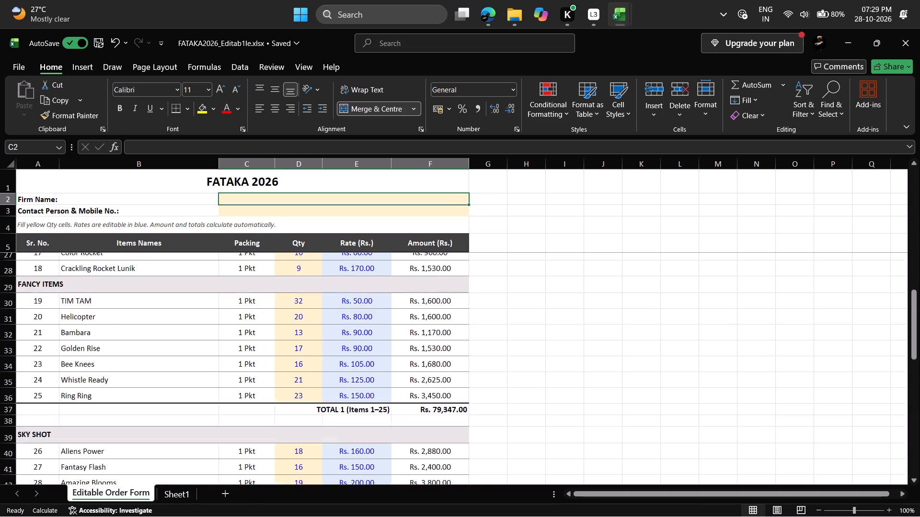
{"action": "scroll", "coordinate": [405, 356], "scroll_direction": "up", "scroll_amount": 13}
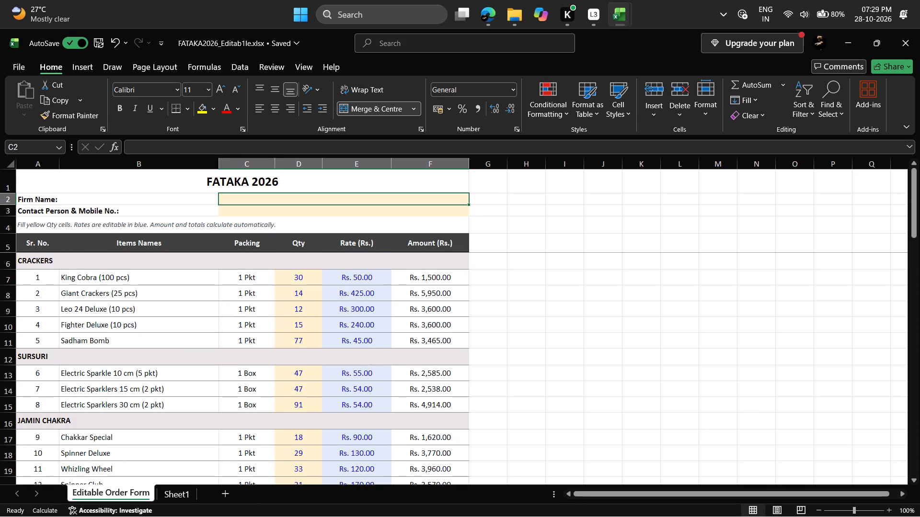
{"action": "left_click", "coordinate": [169, 490]}
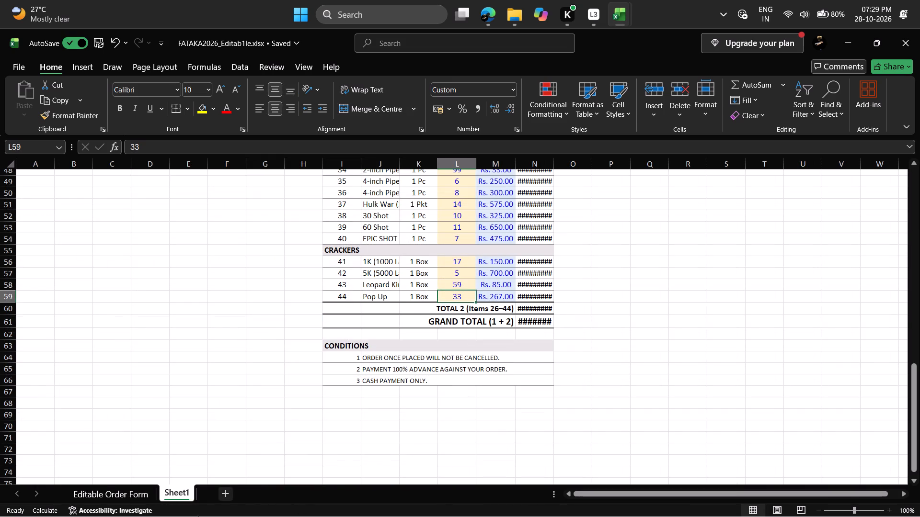
{"action": "left_click", "coordinate": [114, 493]}
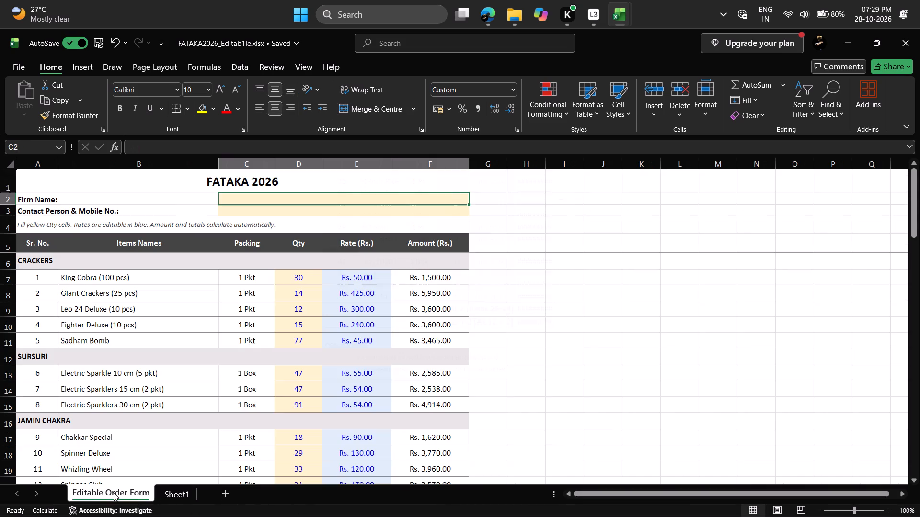
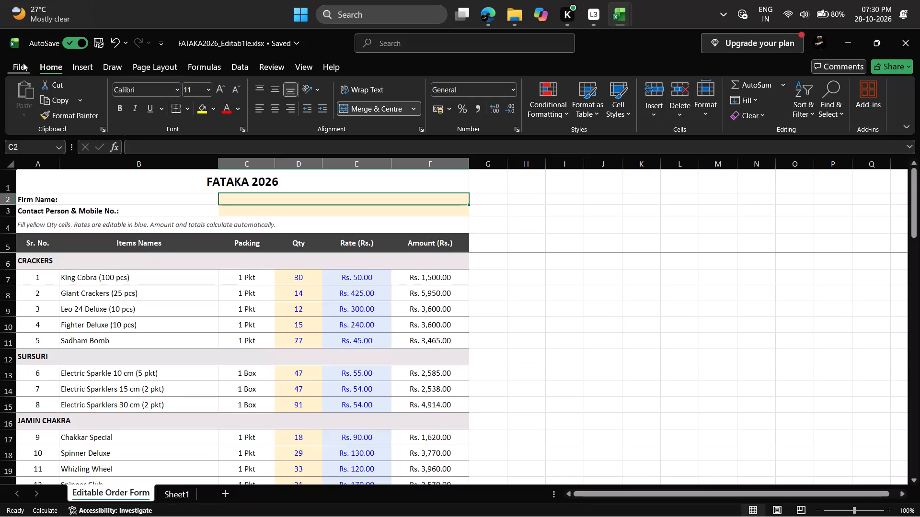
Export the Editable Order Form as a PDF named FATAKA2026_Editab1le into the fhtaka folder on the Desktop.
{"action": "left_click", "coordinate": [23, 63]}
{"action": "left_click", "coordinate": [51, 270]}
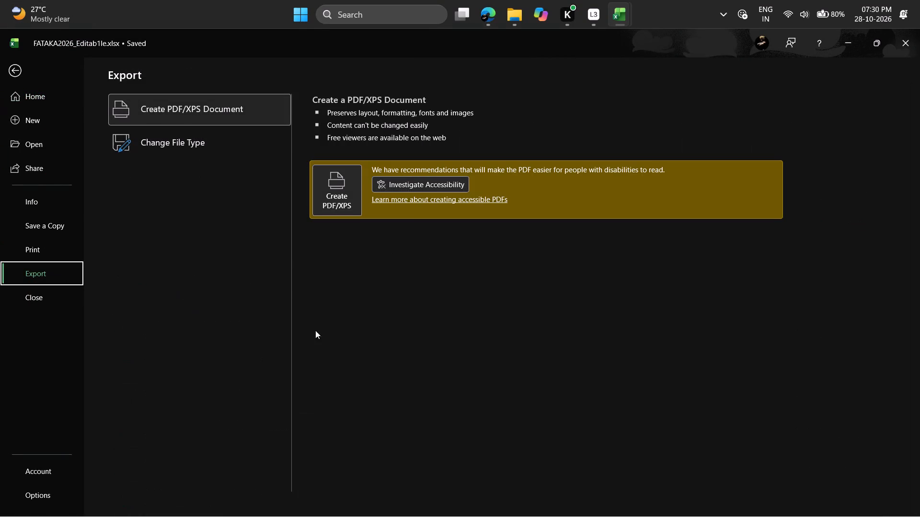
{"action": "left_click", "coordinate": [210, 156]}
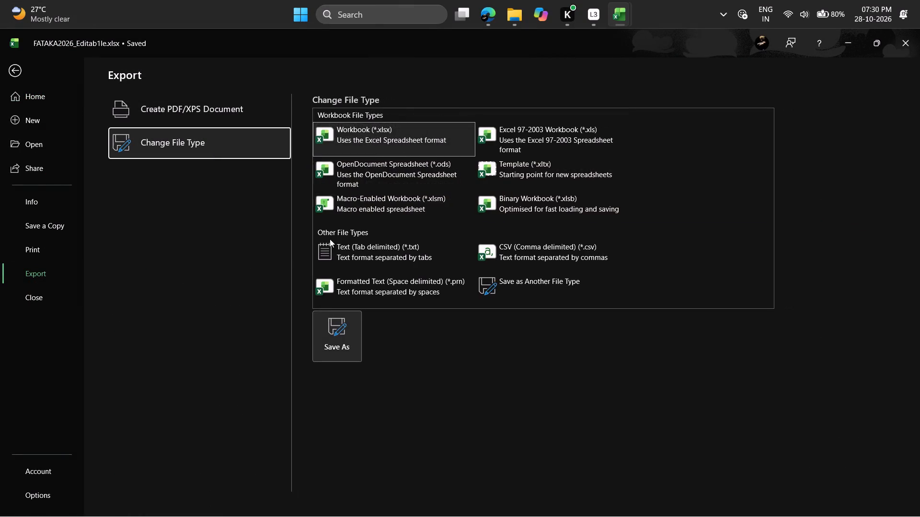
{"action": "left_click", "coordinate": [340, 346]}
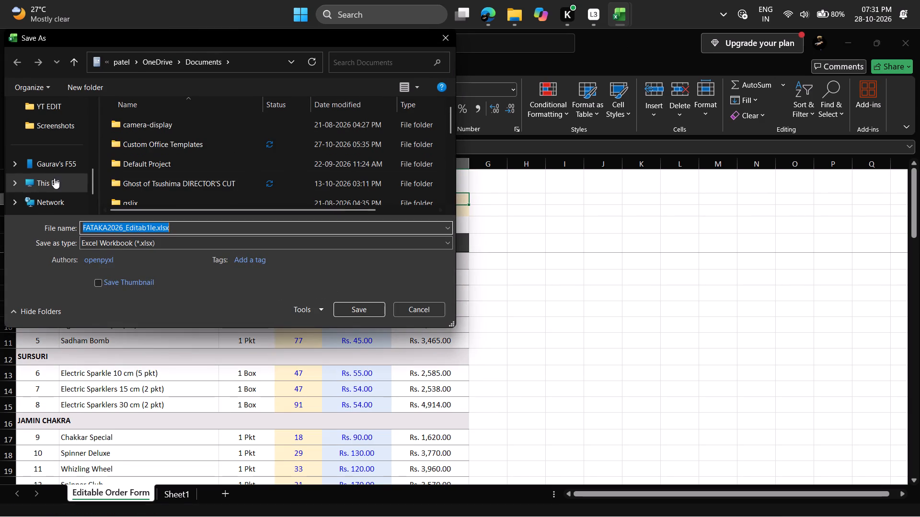
{"action": "left_click", "coordinate": [55, 182]}
{"action": "left_click", "coordinate": [68, 176]}
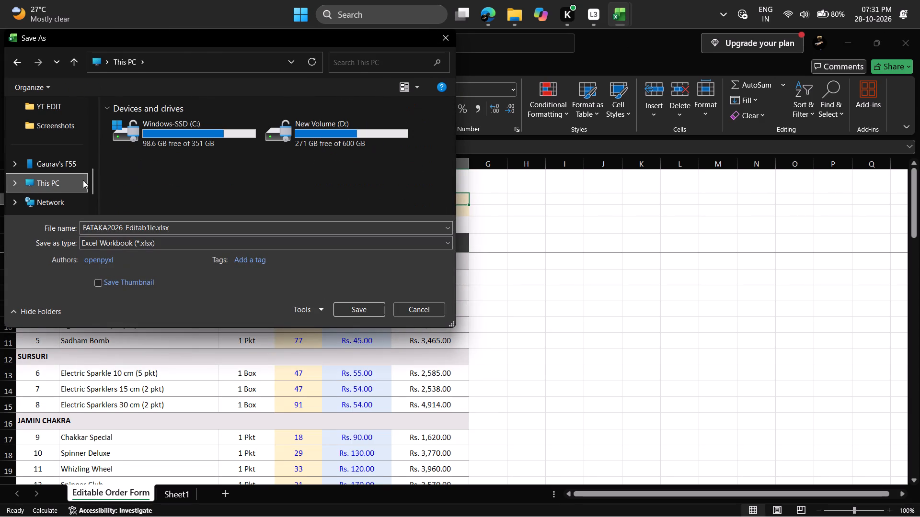
{"action": "left_click", "coordinate": [74, 181]}
{"action": "scroll", "coordinate": [62, 172], "scroll_direction": "down", "scroll_amount": 4}
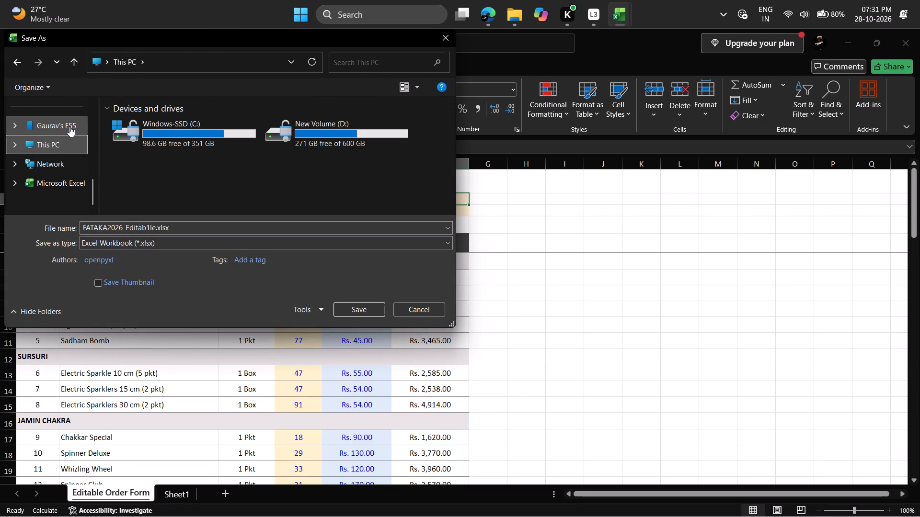
{"action": "scroll", "coordinate": [36, 137], "scroll_direction": "up", "scroll_amount": 3}
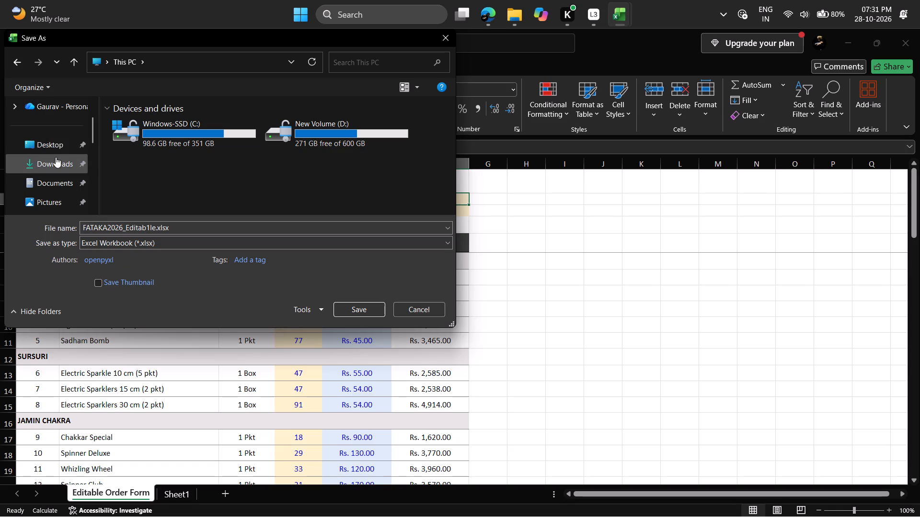
{"action": "left_click", "coordinate": [64, 145]}
{"action": "double_click", "coordinate": [155, 145]}
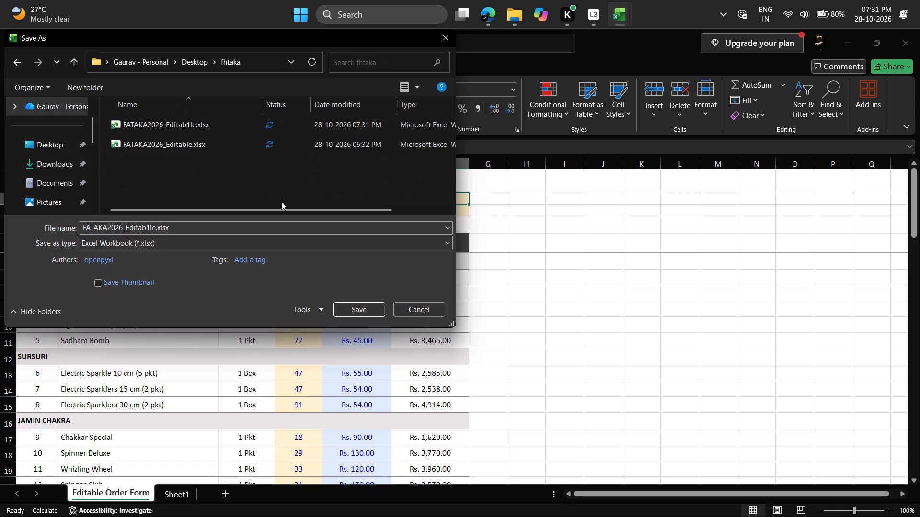
{"action": "left_click", "coordinate": [172, 242]}
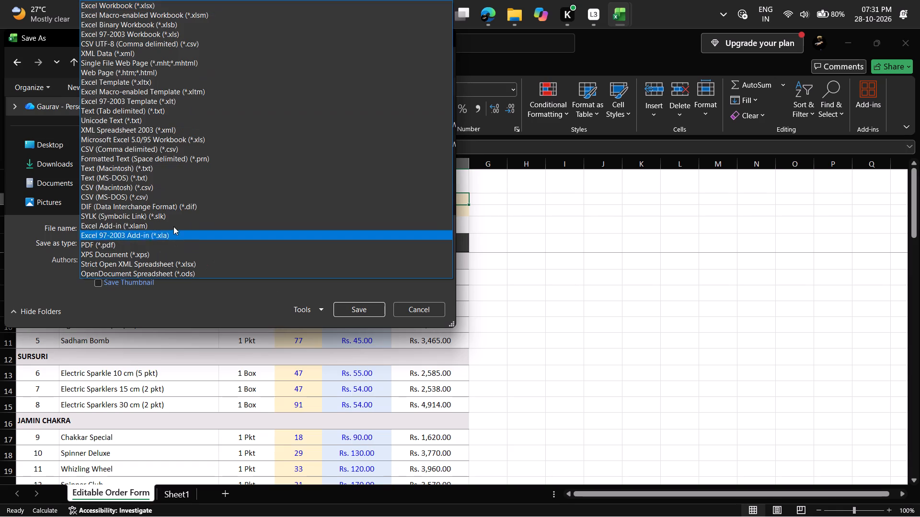
{"action": "scroll", "coordinate": [174, 222], "scroll_direction": "down", "scroll_amount": 1}
{"action": "left_click", "coordinate": [126, 243]}
{"action": "left_click", "coordinate": [362, 362]}
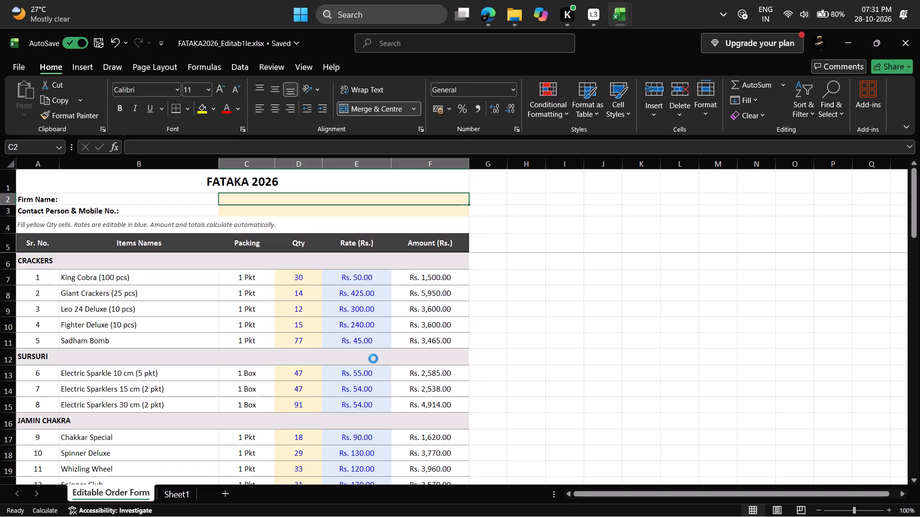
Check the title, contact fields and item rows in the newly exported order form PDF in Edge.
{"action": "scroll", "coordinate": [505, 271], "scroll_direction": "down", "scroll_amount": 4}
{"action": "scroll", "coordinate": [504, 268], "scroll_direction": "up", "scroll_amount": 5}
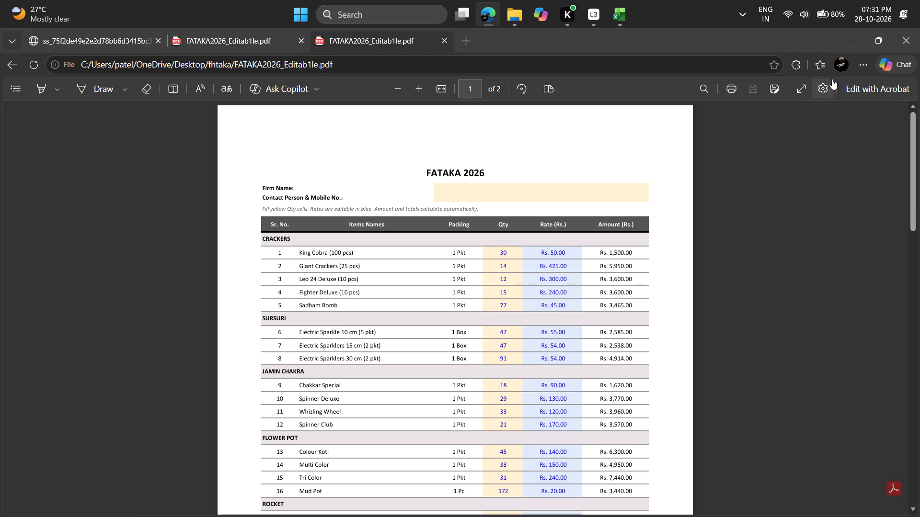
{"action": "right_click", "coordinate": [368, 41]}
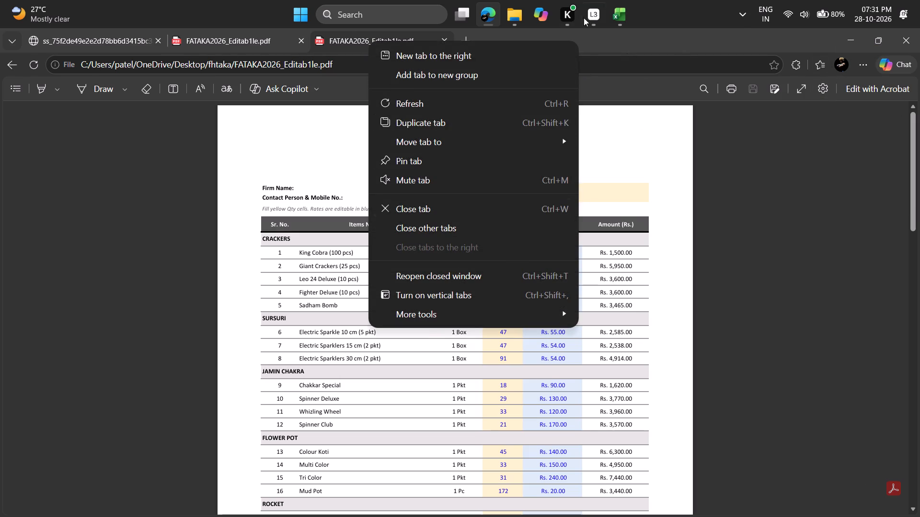
{"action": "left_click", "coordinate": [621, 41]}
Search Windows for "tele" and open Telegram Desktop.
{"action": "left_click", "coordinate": [375, 10]}
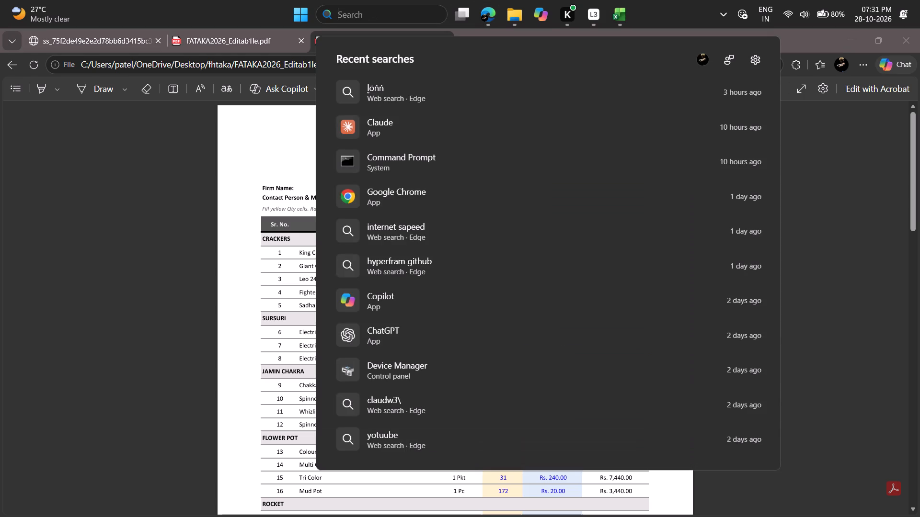
{"action": "type", "text": "tele"}
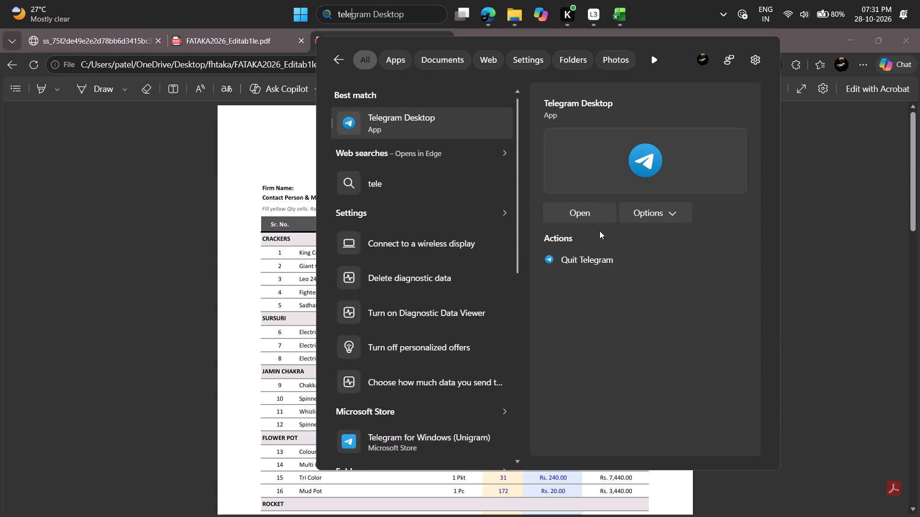
{"action": "left_click", "coordinate": [599, 231]}
{"action": "left_click", "coordinate": [573, 216]}
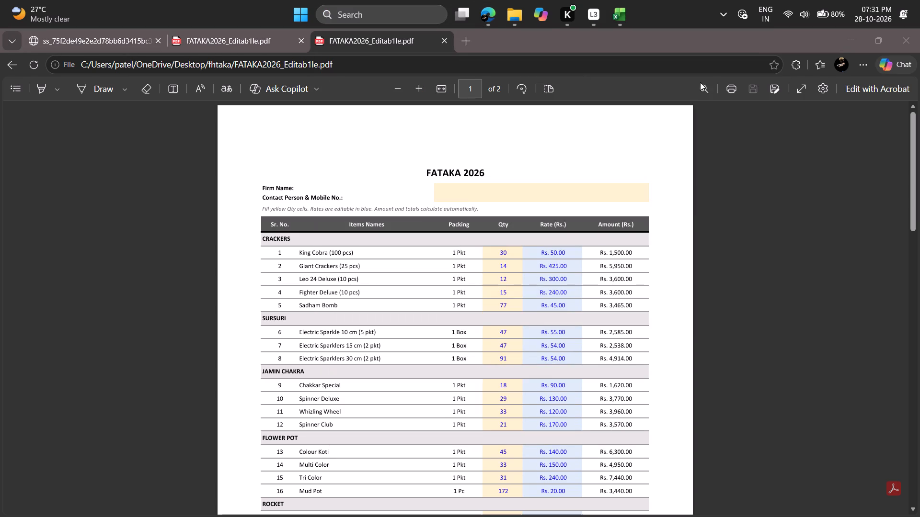
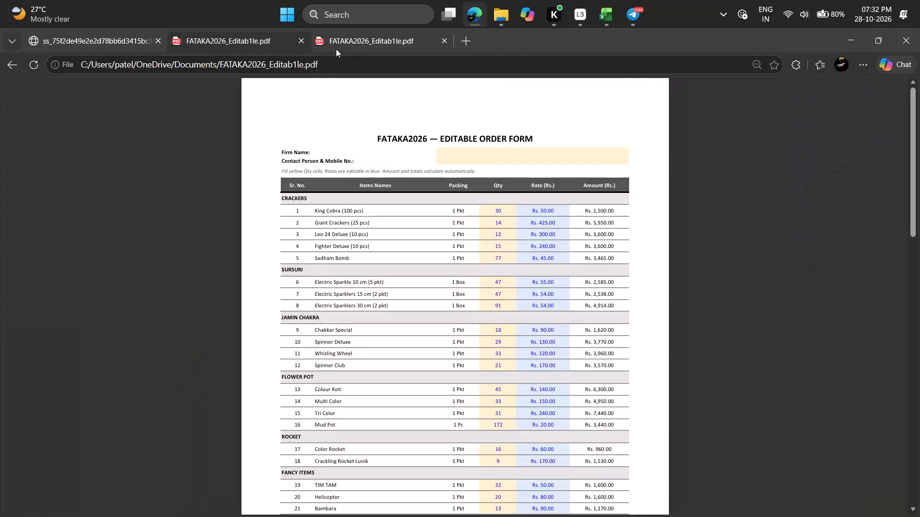
Minimize the Edge window with the order form PDFs and bring up the fhtaka folder in File Explorer.
{"action": "left_click", "coordinate": [373, 44]}
{"action": "left_click", "coordinate": [845, 34]}
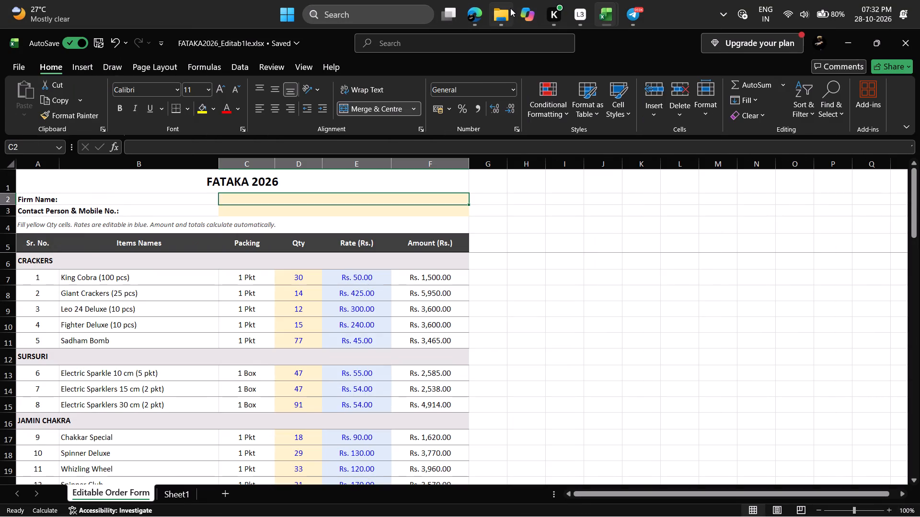
{"action": "left_click", "coordinate": [510, 8]}
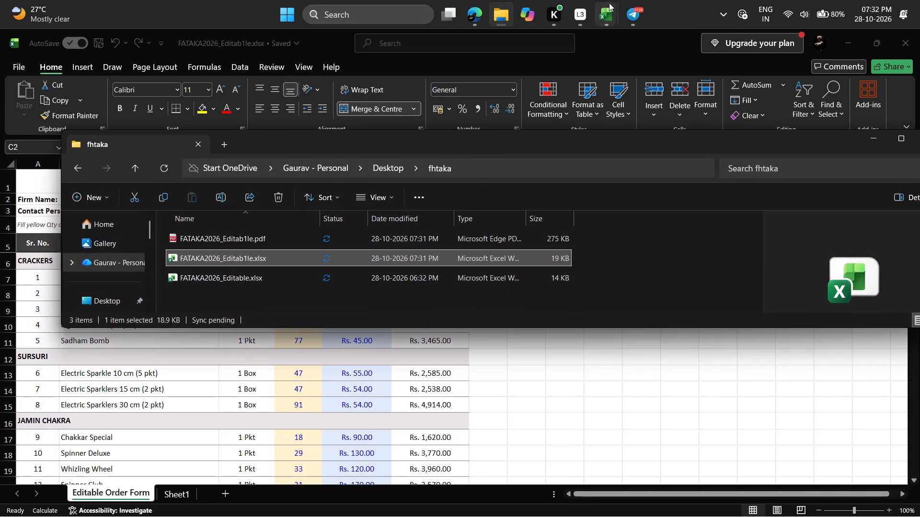
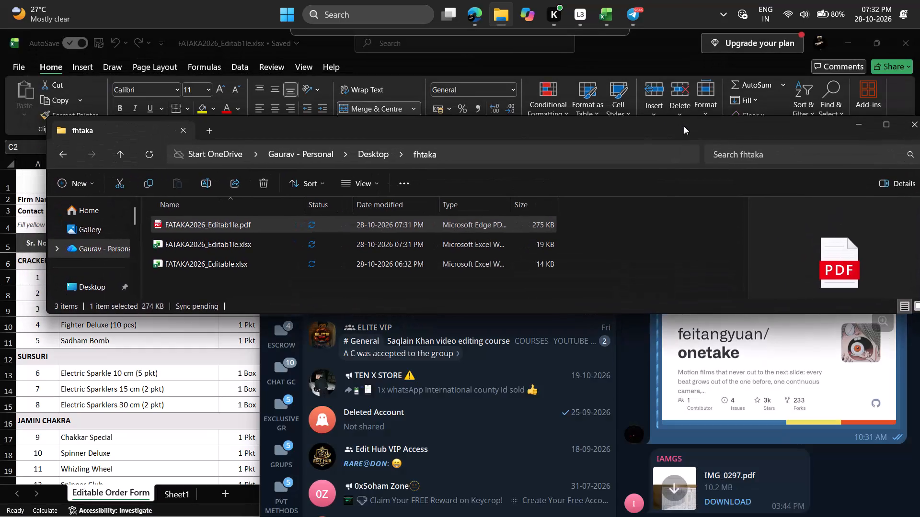
Check the lower item rows, totals and conditions in the Editable Order Form of the FATAKA2026_Editab1le workbook.
{"action": "right_click", "coordinate": [366, 223]}
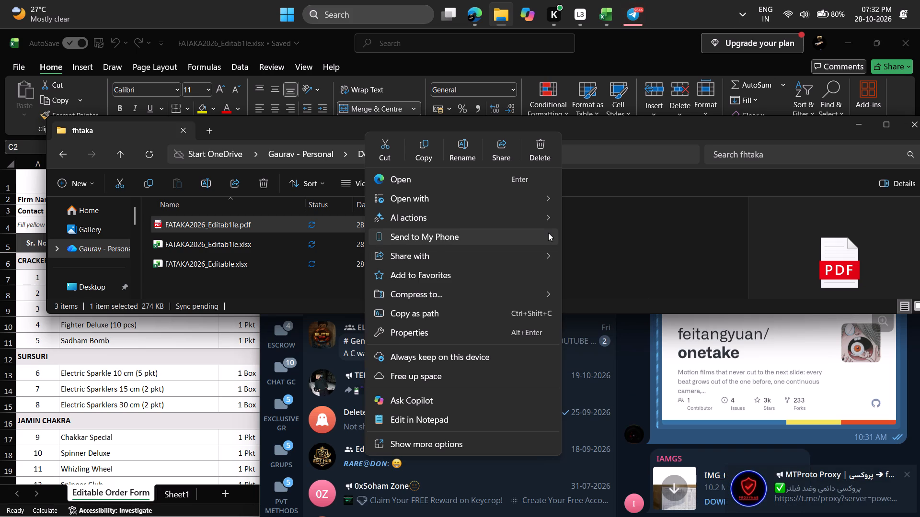
{"action": "left_click", "coordinate": [189, 393]}
{"action": "scroll", "coordinate": [286, 342], "scroll_direction": "down", "scroll_amount": 8}
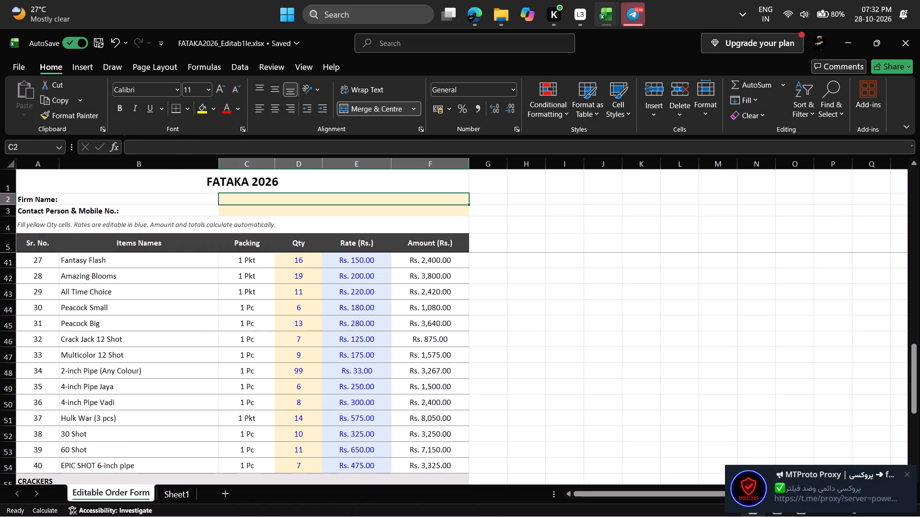
{"action": "scroll", "coordinate": [476, 477], "scroll_direction": "down", "scroll_amount": 4}
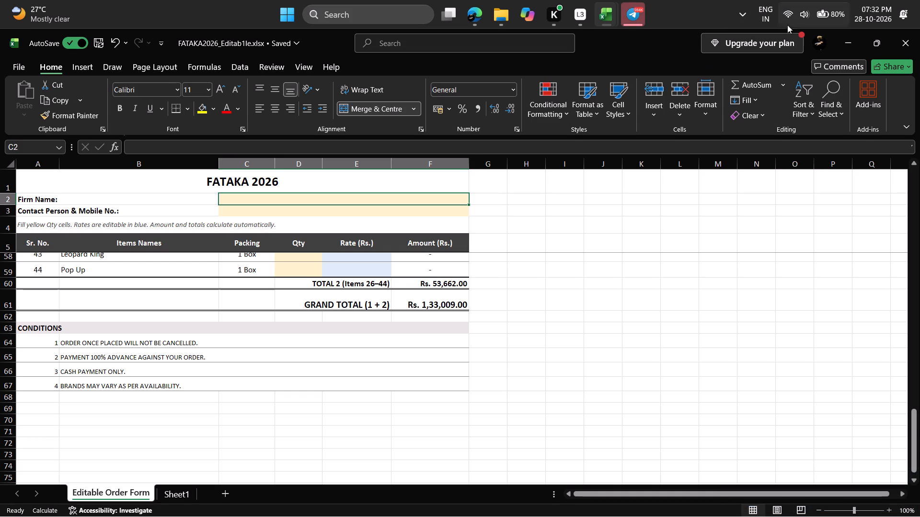
{"action": "left_click", "coordinate": [849, 44]}
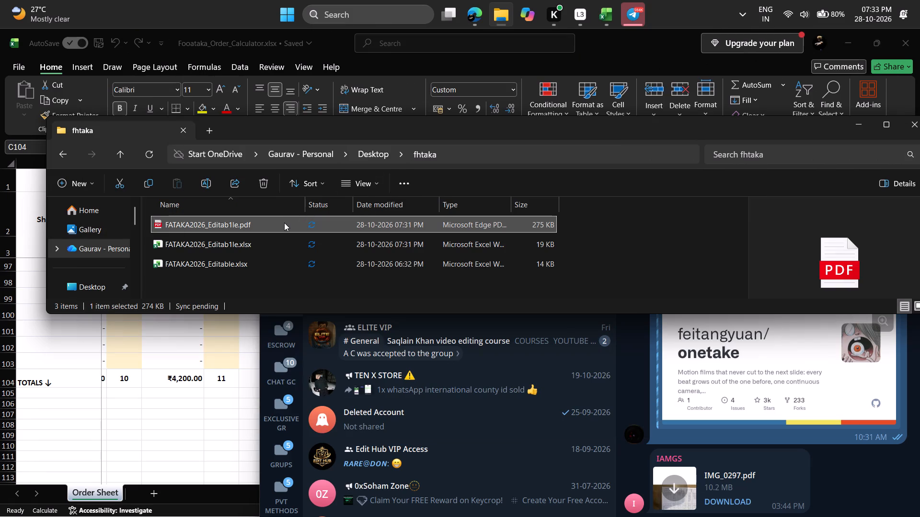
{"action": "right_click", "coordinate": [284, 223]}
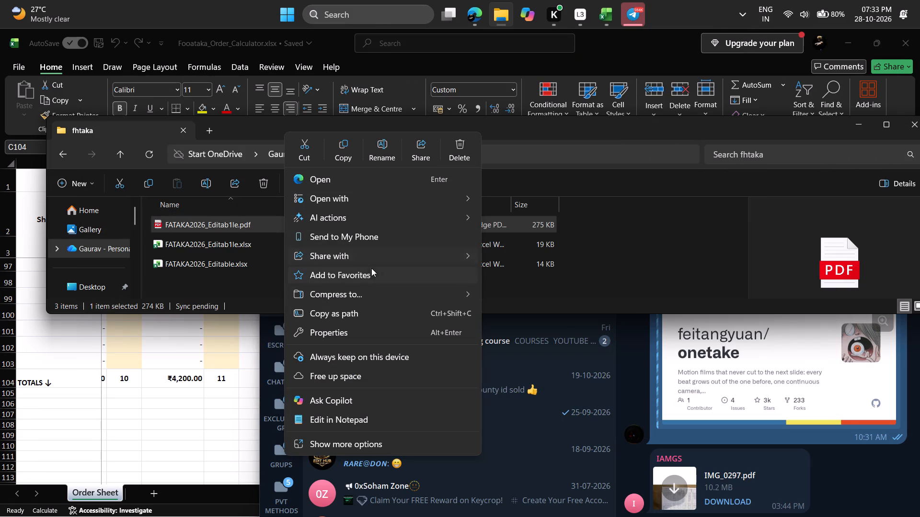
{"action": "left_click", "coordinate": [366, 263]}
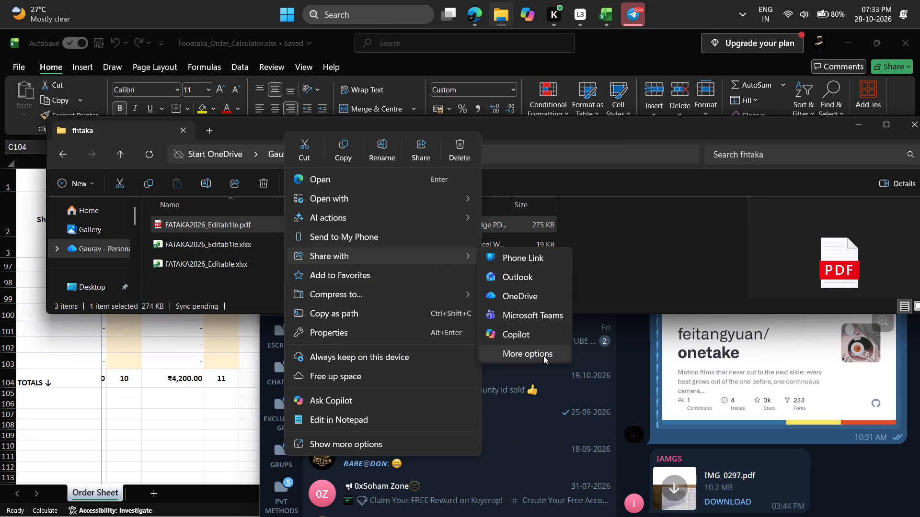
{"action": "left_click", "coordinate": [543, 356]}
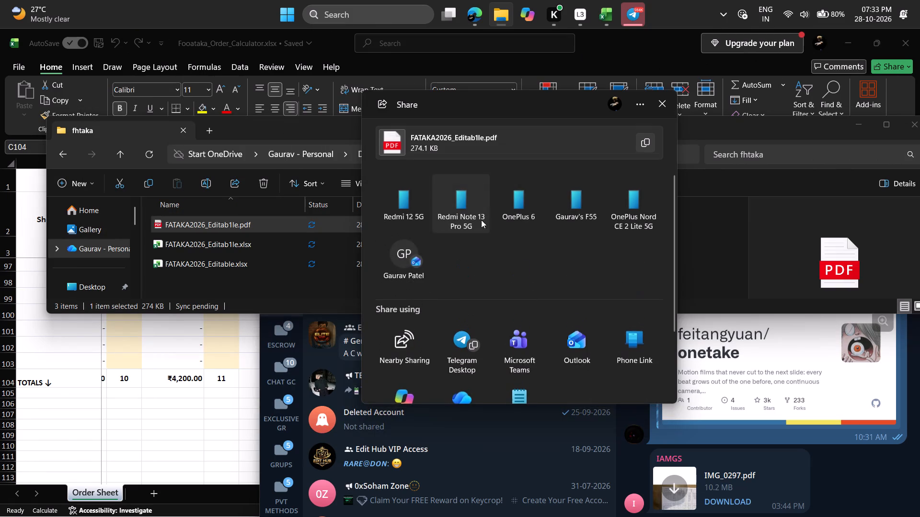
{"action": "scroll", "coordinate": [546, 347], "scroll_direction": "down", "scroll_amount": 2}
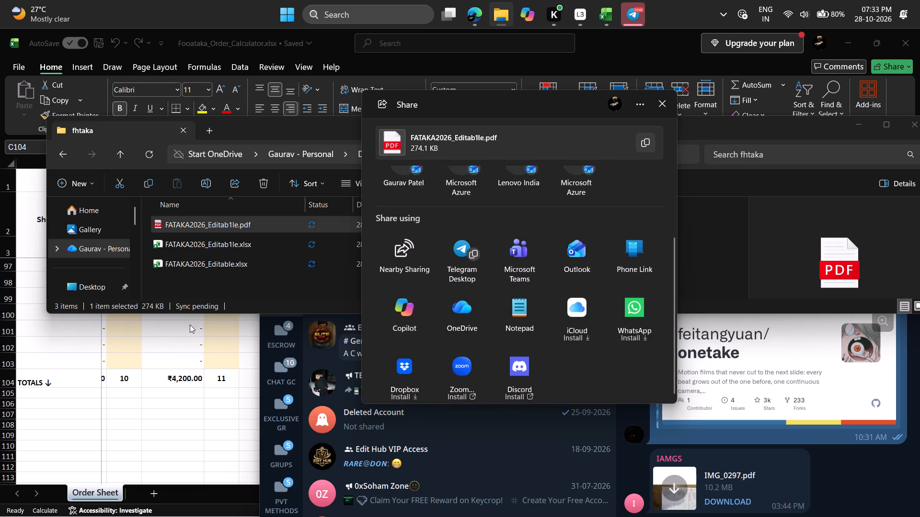
Examine the customer rows in the Fooataka_Order_Calculator Order Sheet and the item rows in the FATAKA2026_Editab1le order form.
{"action": "left_click", "coordinate": [185, 364]}
{"action": "scroll", "coordinate": [397, 353], "scroll_direction": "up", "scroll_amount": 5}
{"action": "scroll", "coordinate": [399, 350], "scroll_direction": "down", "scroll_amount": 5}
{"action": "scroll", "coordinate": [399, 350], "scroll_direction": "up", "scroll_amount": 4}
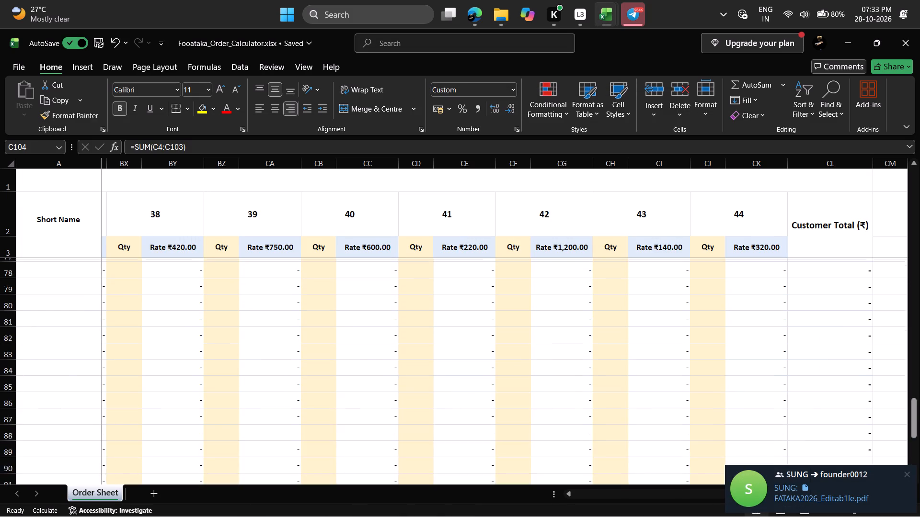
{"action": "scroll", "coordinate": [400, 343], "scroll_direction": "up", "scroll_amount": 14}
{"action": "left_click", "coordinate": [594, 6]}
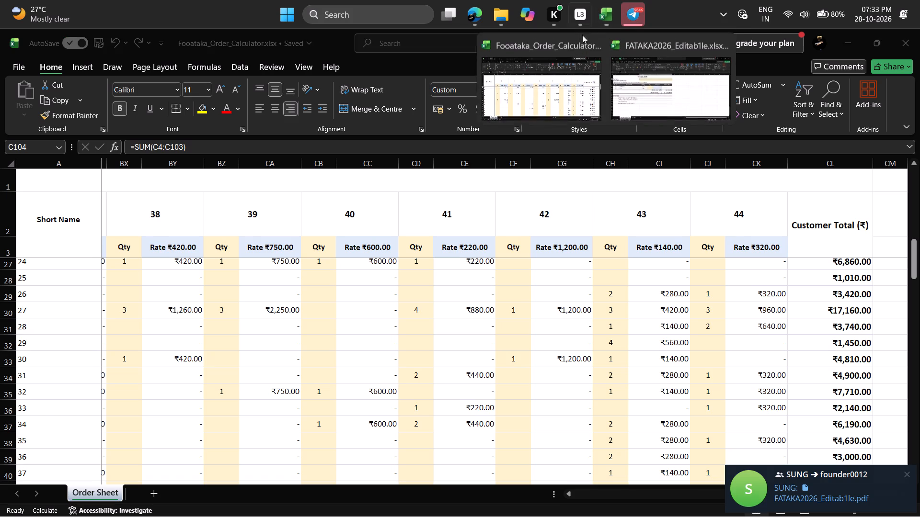
{"action": "left_click", "coordinate": [667, 99]}
{"action": "scroll", "coordinate": [492, 284], "scroll_direction": "up", "scroll_amount": 7}
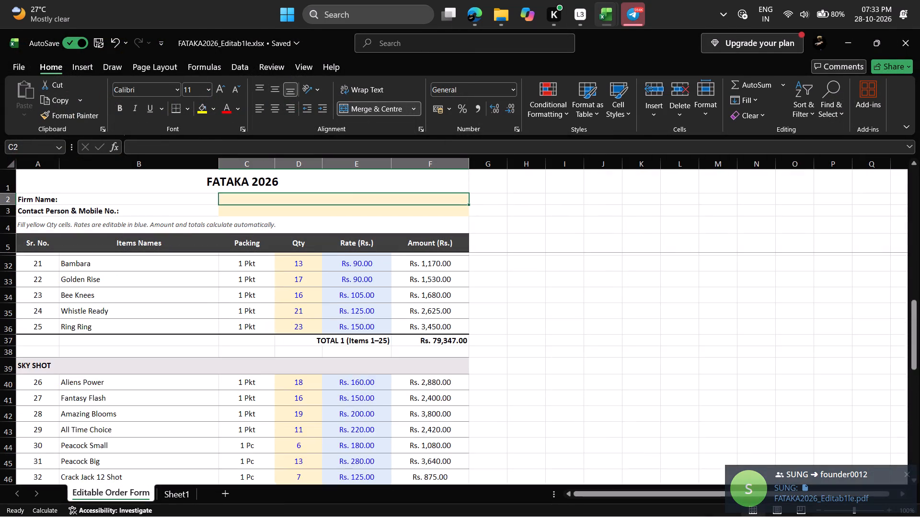
Review the item rows on the Editable Order Form and the order form copy on Sheet1.
{"action": "scroll", "coordinate": [499, 289], "scroll_direction": "up", "scroll_amount": 11}
{"action": "scroll", "coordinate": [499, 292], "scroll_direction": "down", "scroll_amount": 5}
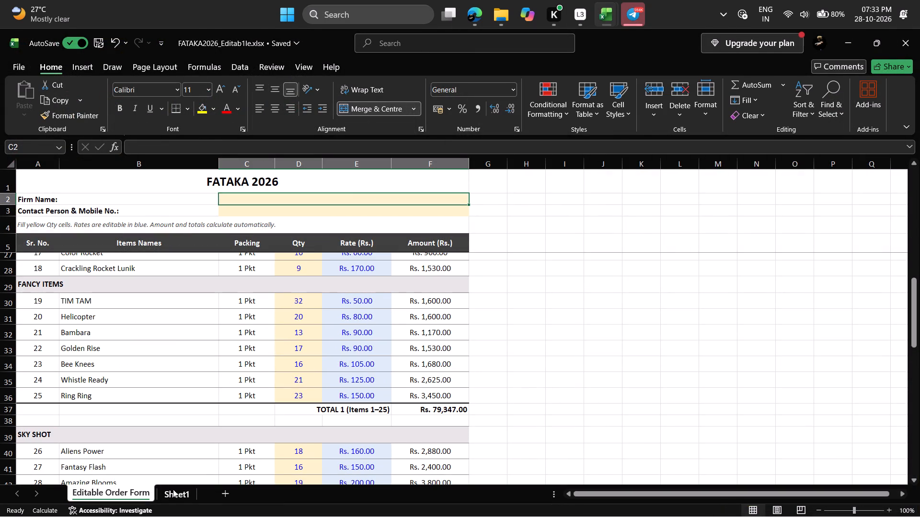
{"action": "left_click", "coordinate": [174, 491]}
{"action": "scroll", "coordinate": [475, 339], "scroll_direction": "up", "scroll_amount": 9}
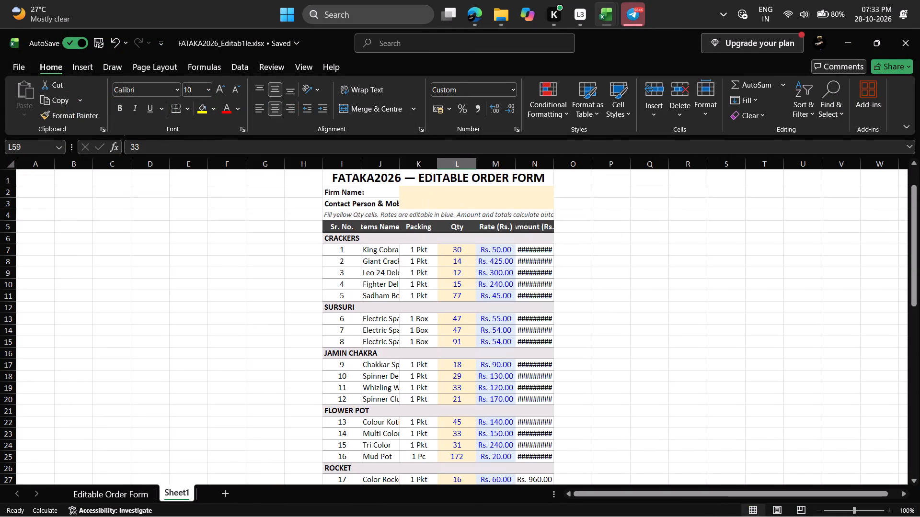
{"action": "scroll", "coordinate": [475, 356], "scroll_direction": "up", "scroll_amount": 2}
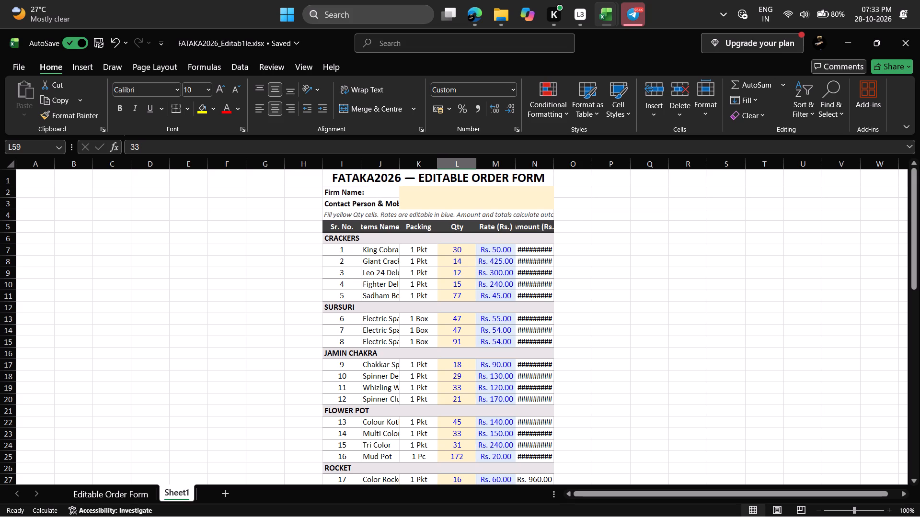
Copy the entire Editable Order Form sheet and paste it at cell A1 of a newly added sheet.
{"action": "left_click", "coordinate": [122, 499]}
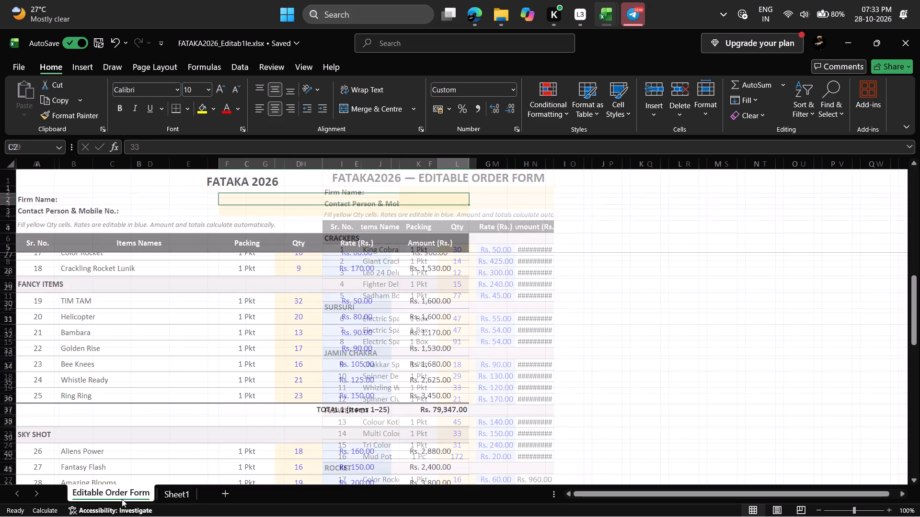
{"action": "scroll", "coordinate": [542, 423], "scroll_direction": "down", "scroll_amount": 7}
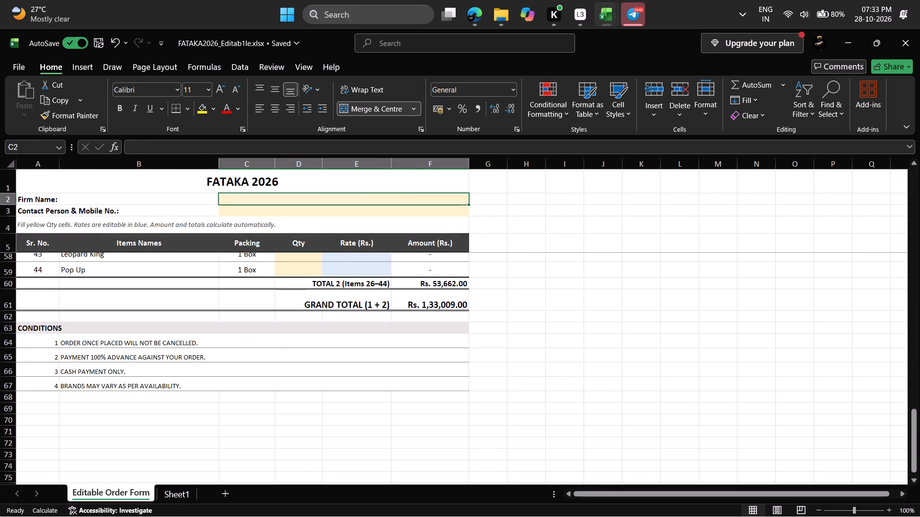
{"action": "left_click_drag", "start_coordinate": [512, 417], "coordinate": [367, 284]}
{"action": "key", "text": "ctrl+a"}
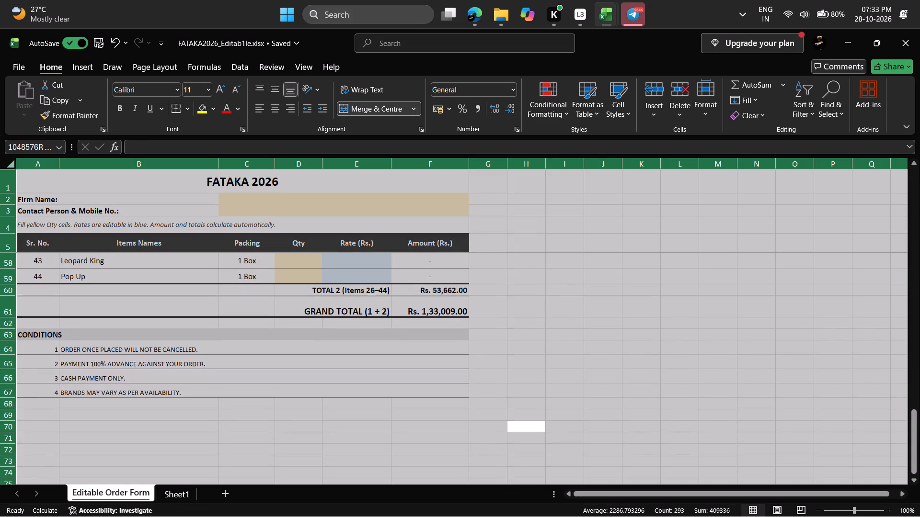
{"action": "key", "text": "ctrl+c"}
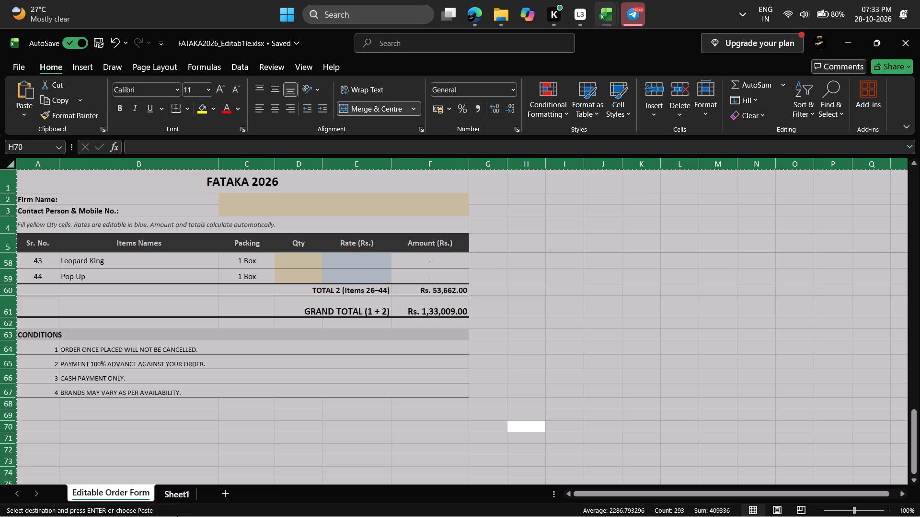
{"action": "left_click", "coordinate": [226, 495]}
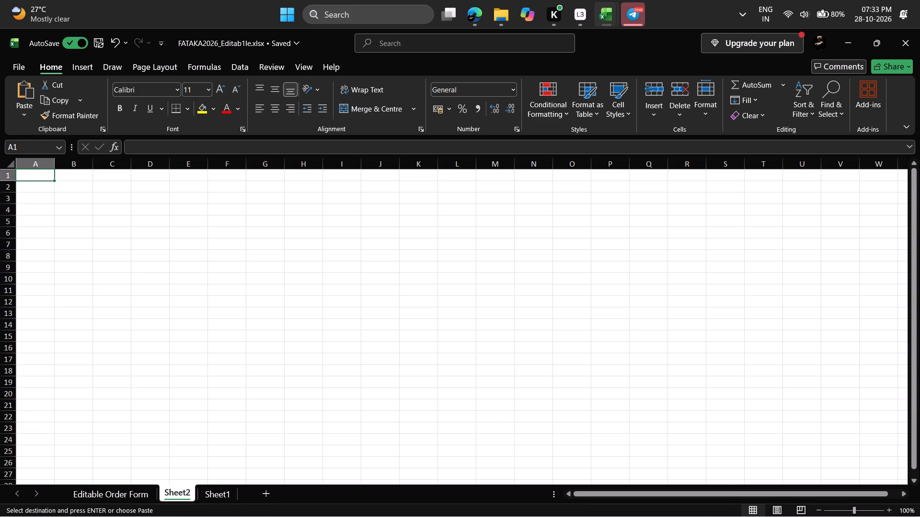
{"action": "left_click", "coordinate": [204, 493]}
{"action": "left_click", "coordinate": [174, 490]}
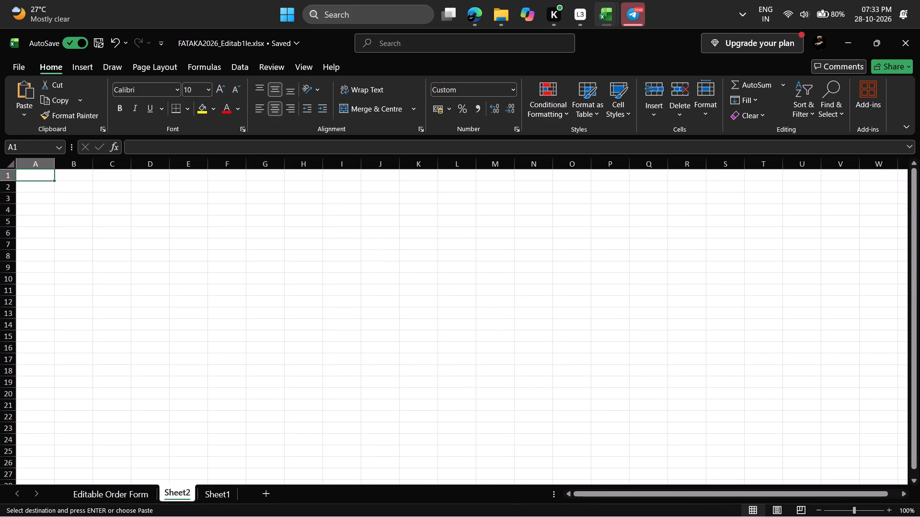
{"action": "left_click", "coordinate": [233, 323]}
{"action": "left_click", "coordinate": [40, 176]}
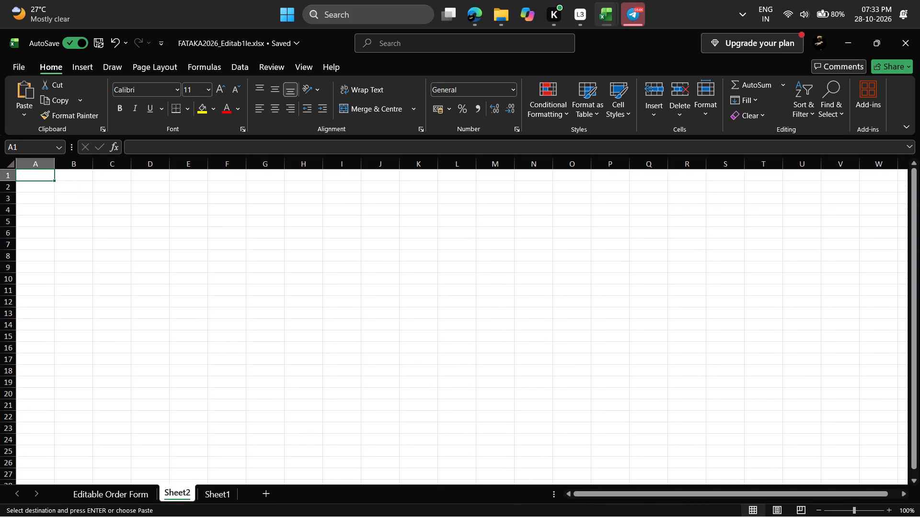
{"action": "key", "text": "ctrl+v"}
{"action": "left_click", "coordinate": [605, 302]}
{"action": "scroll", "coordinate": [340, 269], "scroll_direction": "down", "scroll_amount": 3}
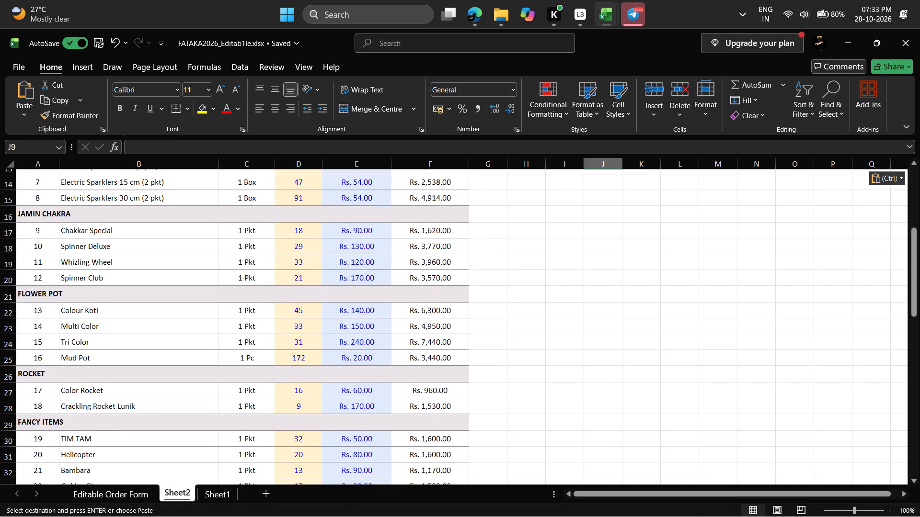
{"action": "scroll", "coordinate": [340, 269], "scroll_direction": "up", "scroll_amount": 5}
{"action": "left_click", "coordinate": [308, 184]}
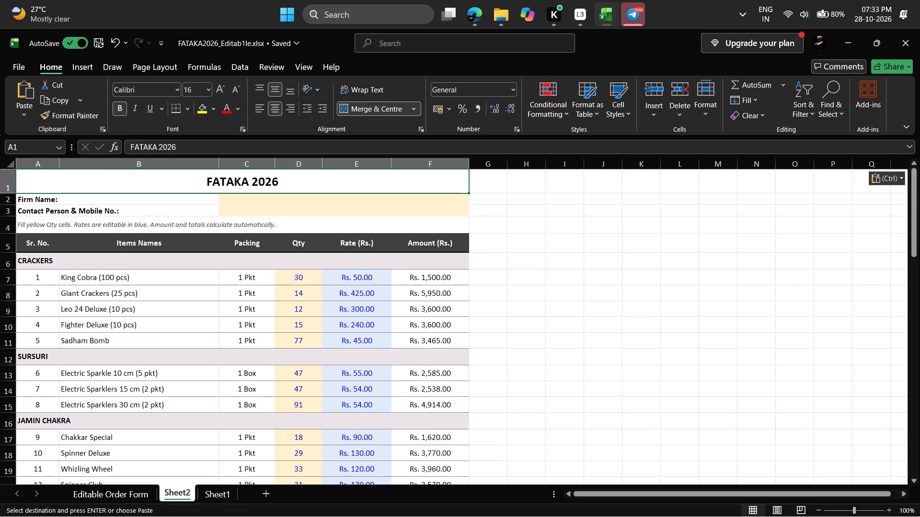
{"action": "left_click", "coordinate": [327, 182]}
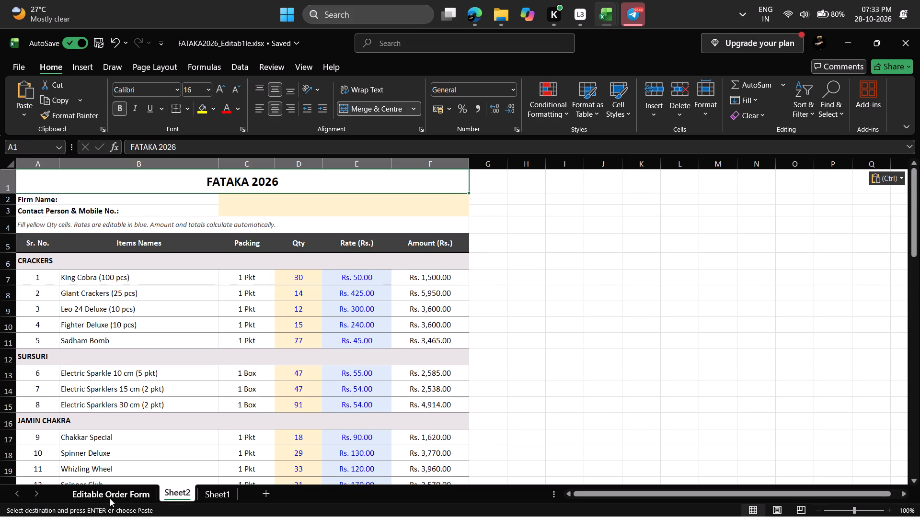
{"action": "left_click", "coordinate": [110, 498]}
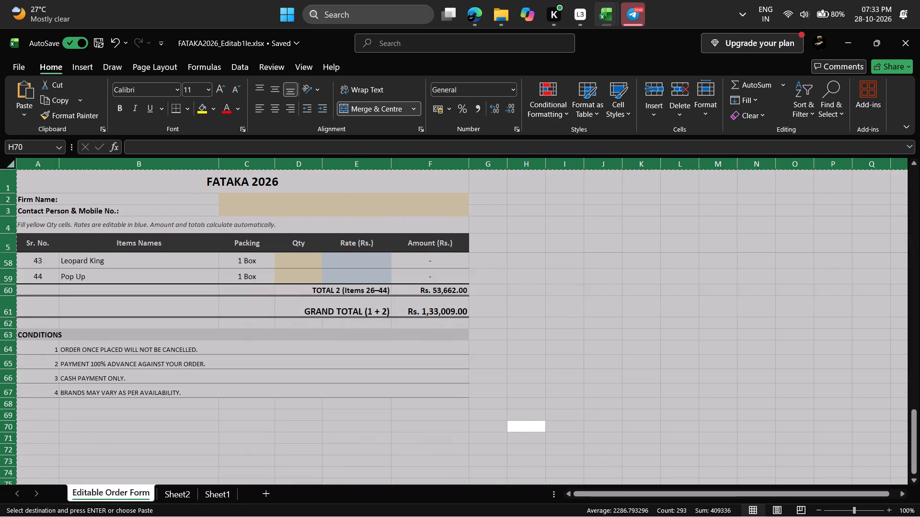
{"action": "key", "text": "Escape"}
{"action": "key", "text": "Escape"}
{"action": "scroll", "coordinate": [369, 261], "scroll_direction": "up", "scroll_amount": 12}
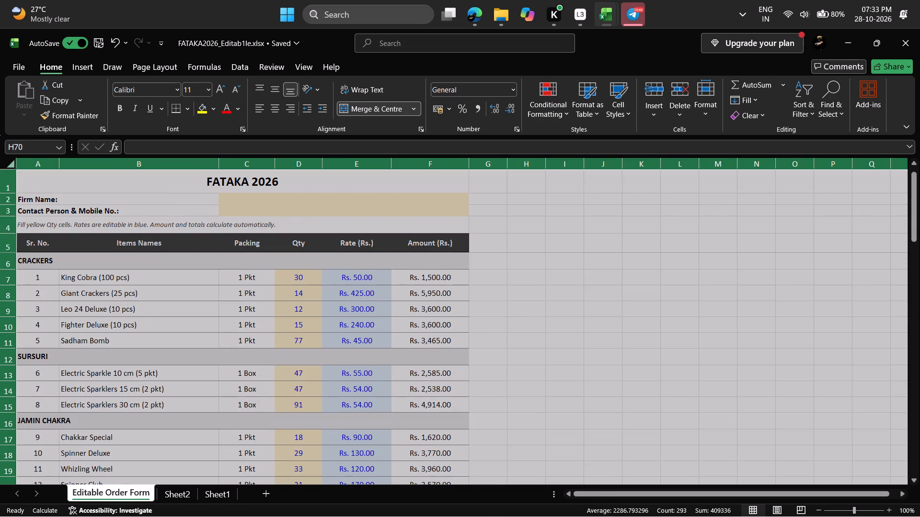
Change the title in cell A1 of Sheet2 to "FATAKA 2026 Rahuri Purchase".
{"action": "left_click", "coordinate": [174, 492]}
{"action": "left_click", "coordinate": [321, 184]}
{"action": "left_click", "coordinate": [333, 181]}
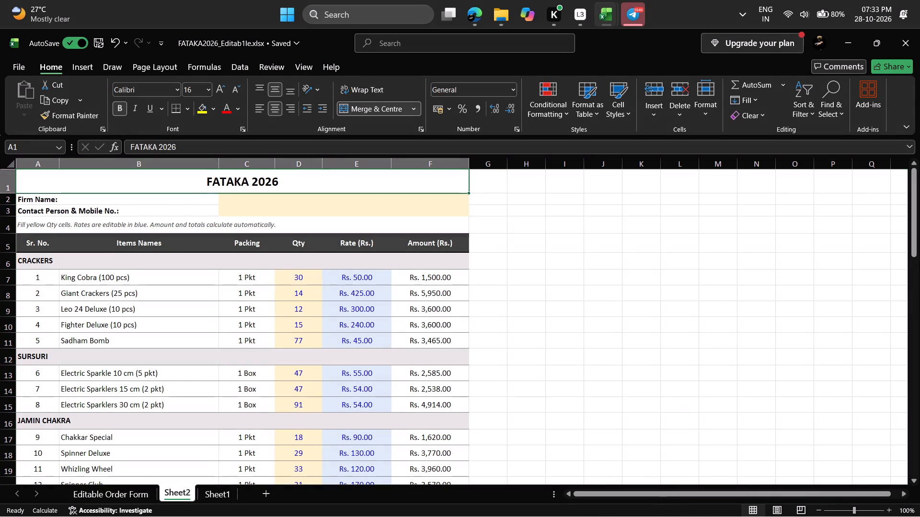
{"action": "left_click", "coordinate": [201, 147]}
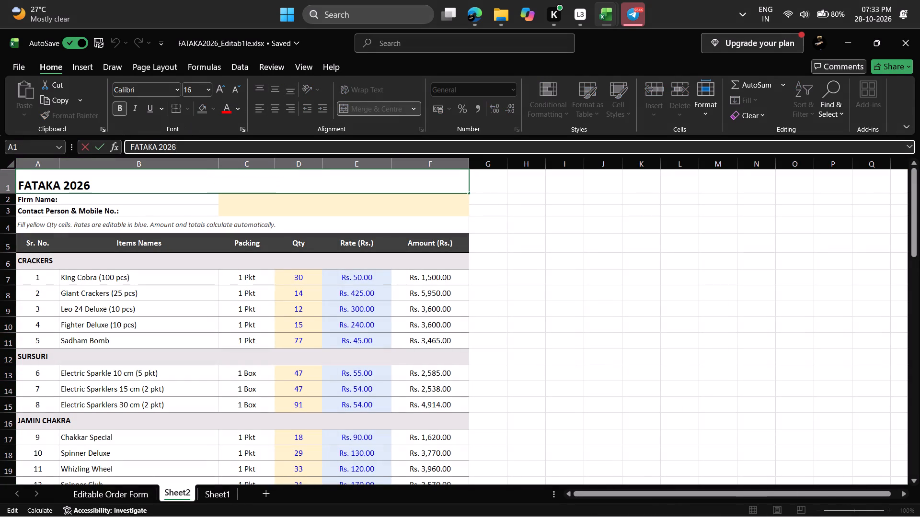
{"action": "key", "text": "space"}
{"action": "type", "text": "rahuri"}
{"action": "key", "text": "space"}
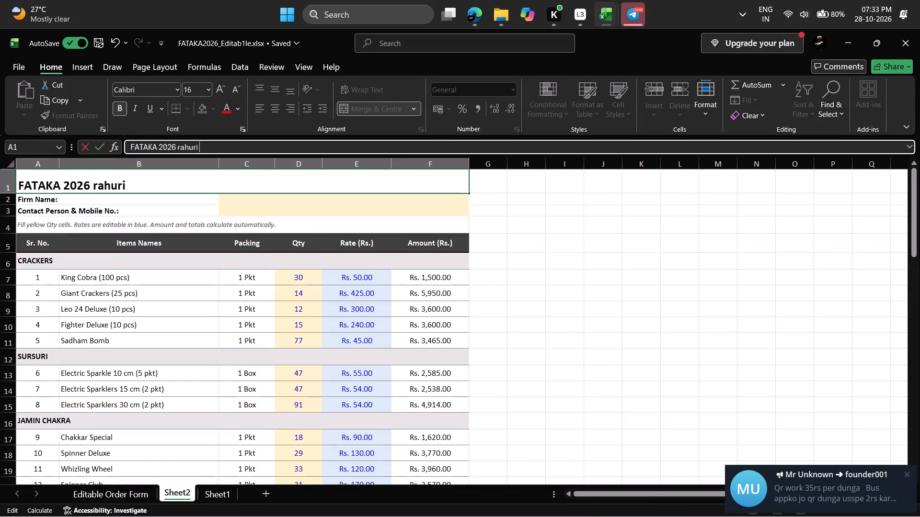
{"action": "key", "text": "BackSpace"}
{"action": "key", "text": "BackSpace"}
{"action": "key", "text": "BackSpace"}
{"action": "key", "text": "BackSpace"}
{"action": "key", "text": "BackSpace"}
{"action": "key", "text": "BackSpace"}
{"action": "key", "text": "BackSpace"}
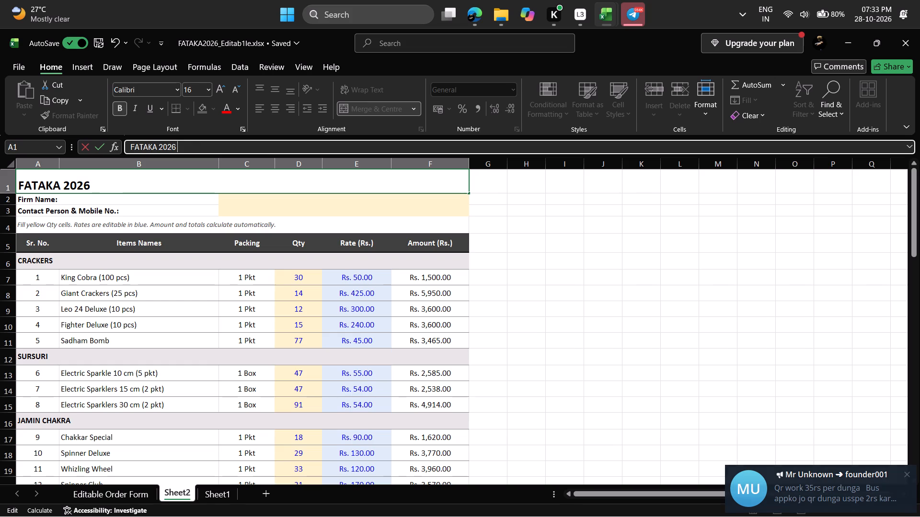
{"action": "key", "text": "a"}
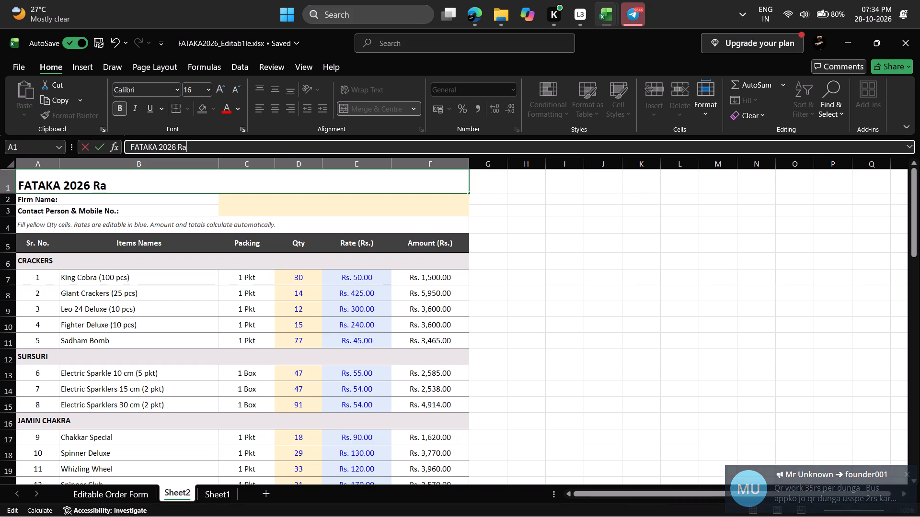
{"action": "type", "text": "guri"}
{"action": "key", "text": "space"}
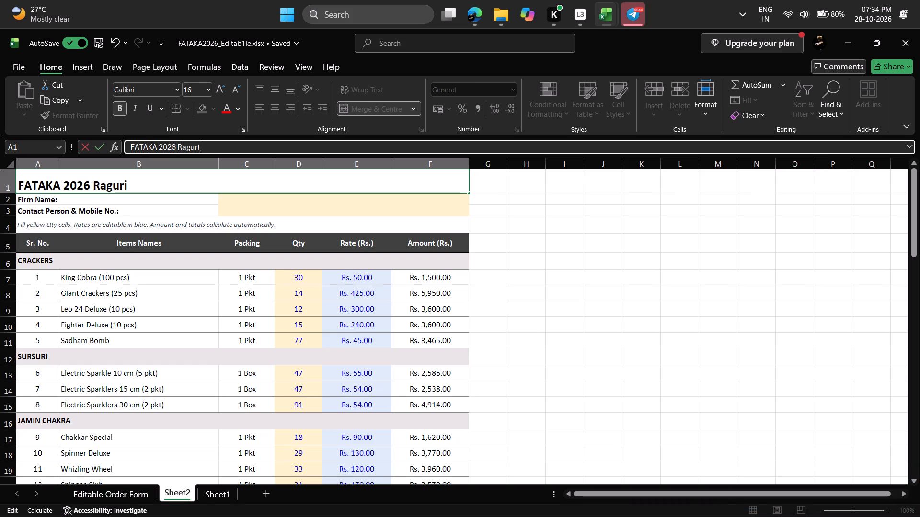
{"action": "key", "text": "BackSpace"}
{"action": "key", "text": "BackSpace"}
{"action": "key", "text": "BackSpace"}
{"action": "key", "text": "BackSpace"}
{"action": "key", "text": "BackSpace"}
{"action": "type", "text": "huri"}
{"action": "key", "text": "space"}
{"action": "key", "text": "p"}
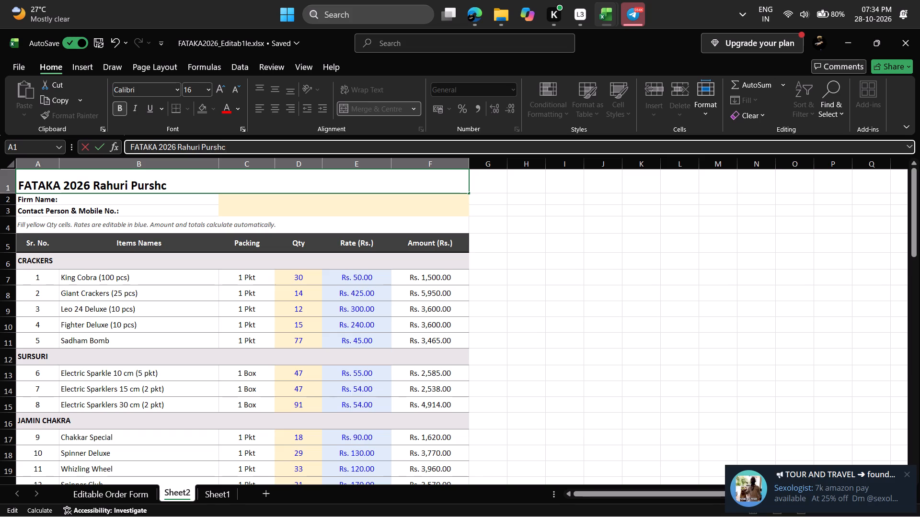
{"action": "key", "text": "BackSpace"}
{"action": "key", "text": "BackSpace"}
{"action": "key", "text": "BackSpace"}
{"action": "key", "text": "BackSpace"}
{"action": "key", "text": "BackSpace"}
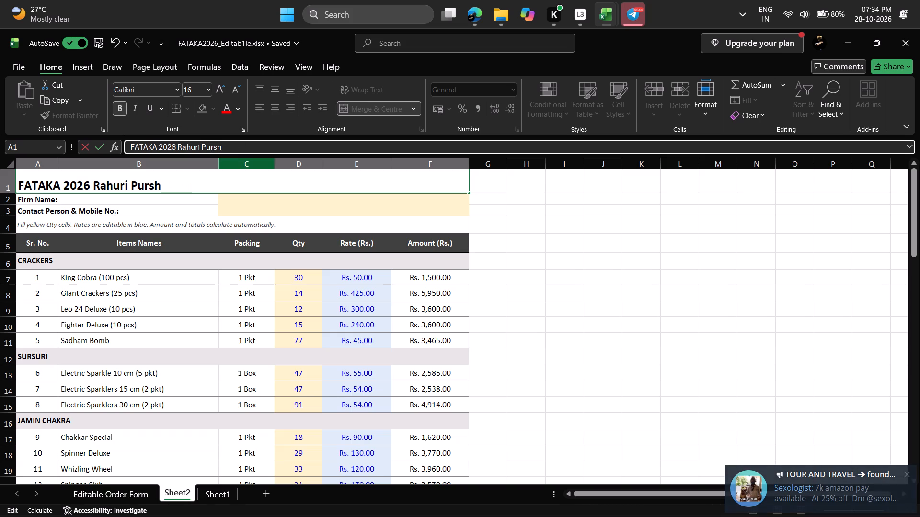
{"action": "key", "text": "BackSpace"}
{"action": "key", "text": "BackSpace"}
{"action": "type", "text": "chase"}
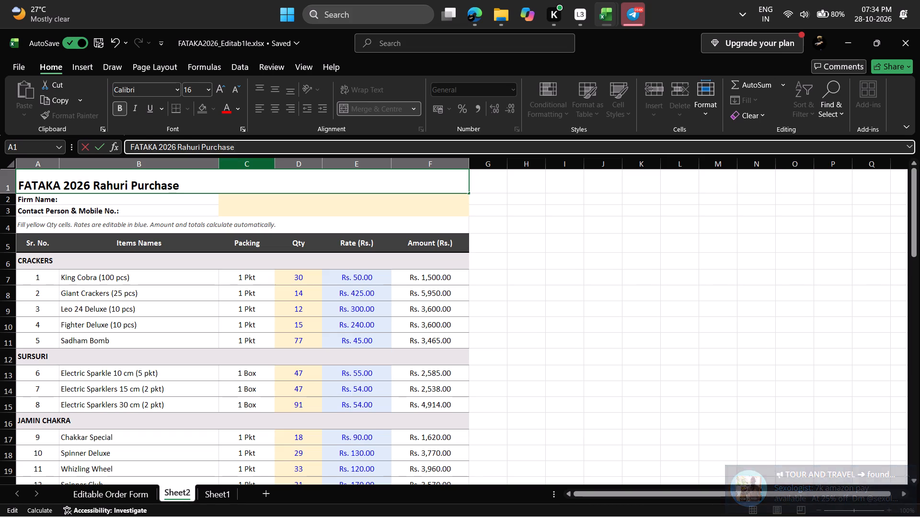
{"action": "left_click", "coordinate": [555, 260]}
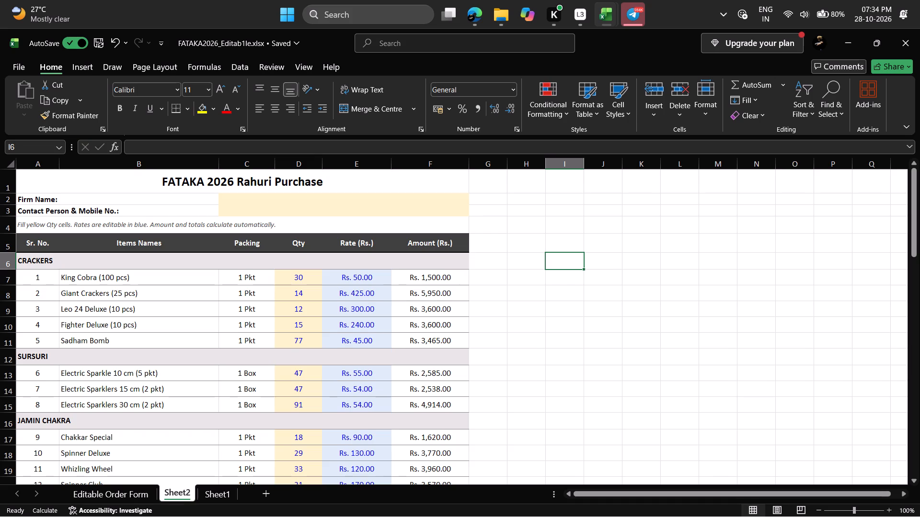
Examine the rate, quantity and amount formula cells for King Cobra on the Rahuri Purchase sheet.
{"action": "scroll", "coordinate": [356, 303], "scroll_direction": "down", "scroll_amount": 2}
{"action": "scroll", "coordinate": [355, 303], "scroll_direction": "up", "scroll_amount": 2}
{"action": "left_click", "coordinate": [374, 272]}
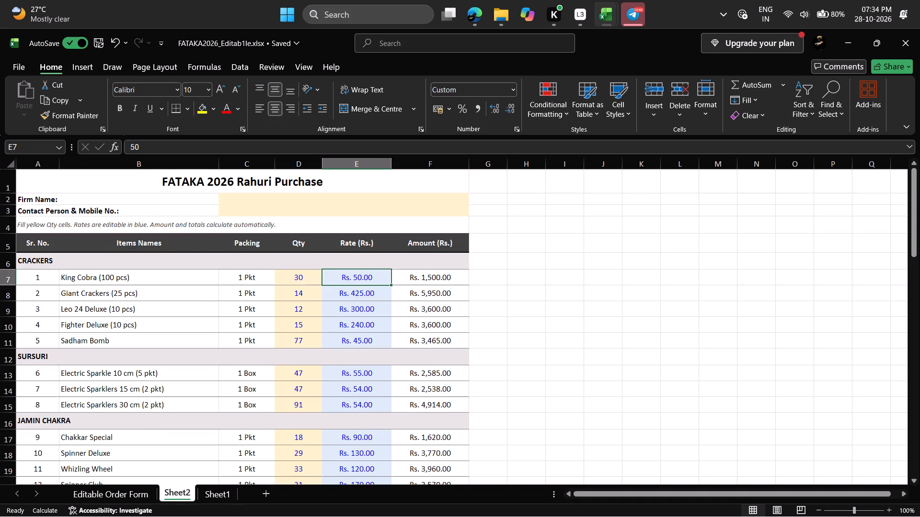
{"action": "left_click", "coordinate": [425, 289]}
{"action": "left_click", "coordinate": [410, 274]}
{"action": "left_click", "coordinate": [385, 281]}
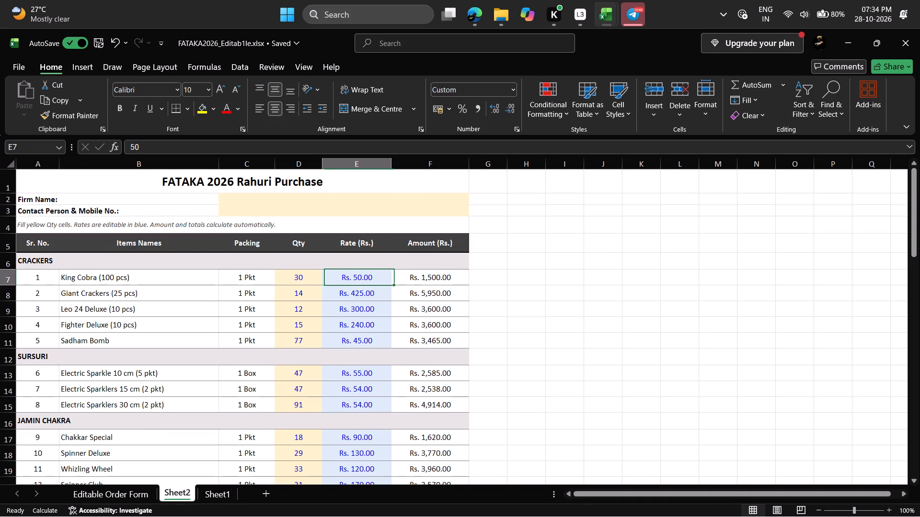
{"action": "left_click_drag", "start_coordinate": [342, 283], "coordinate": [333, 283]}
{"action": "left_click", "coordinate": [299, 283]}
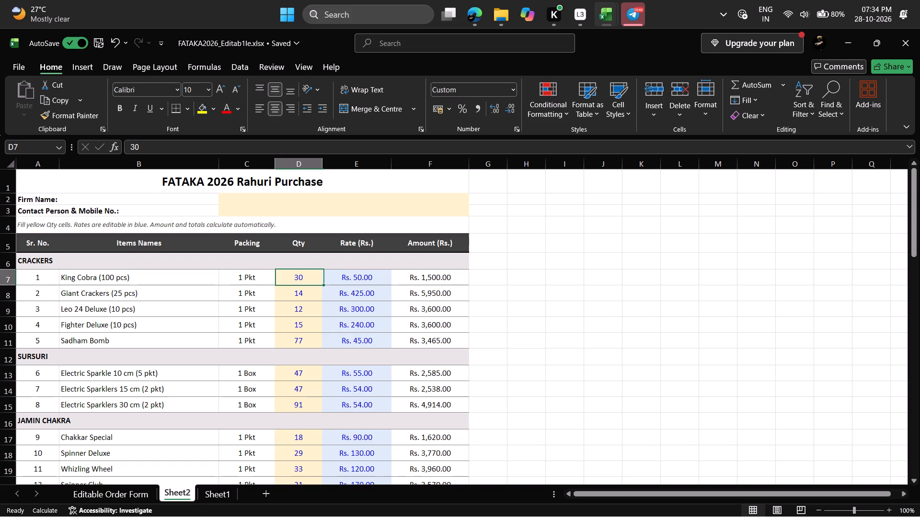
{"action": "left_click", "coordinate": [435, 279]}
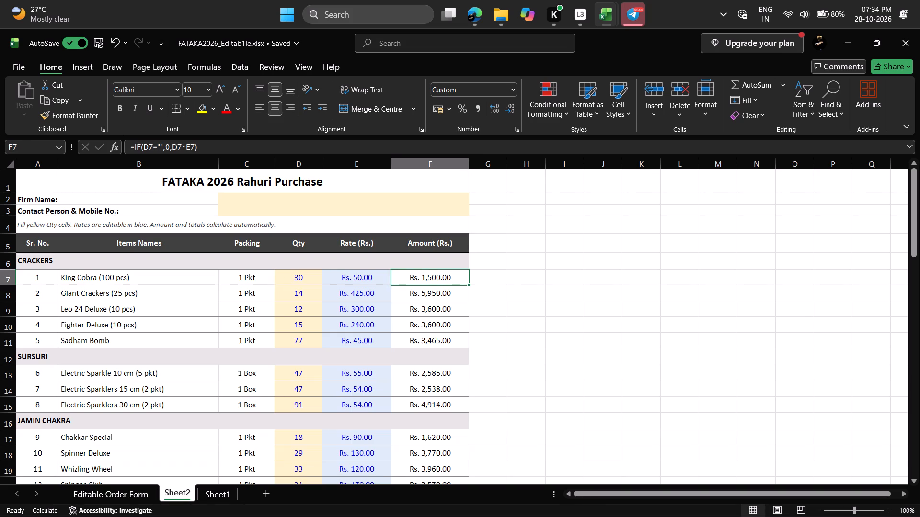
{"action": "left_click_drag", "start_coordinate": [436, 275], "coordinate": [437, 291]}
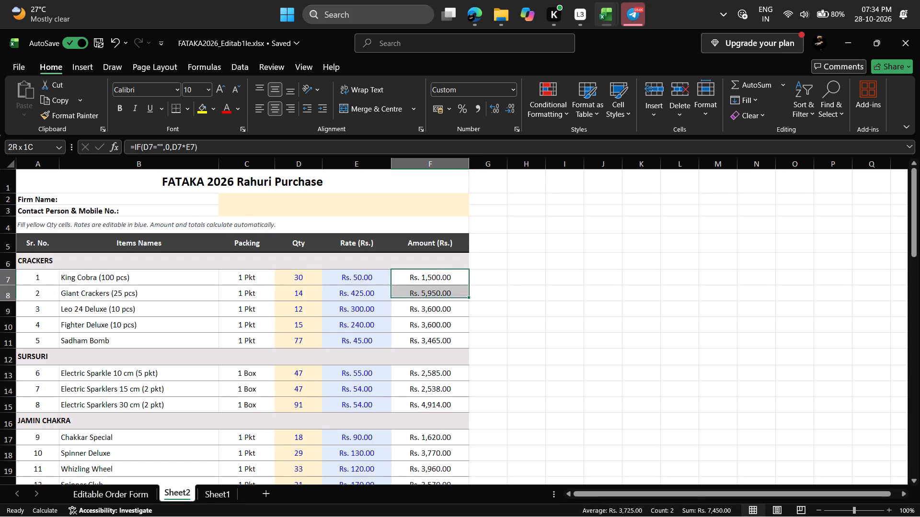
{"action": "left_click_drag", "start_coordinate": [437, 291], "coordinate": [456, 276]}
Set the King Cobra (100 pcs) quantity to 29 on the Rahuri Purchase sheet.
{"action": "left_click", "coordinate": [315, 280]}
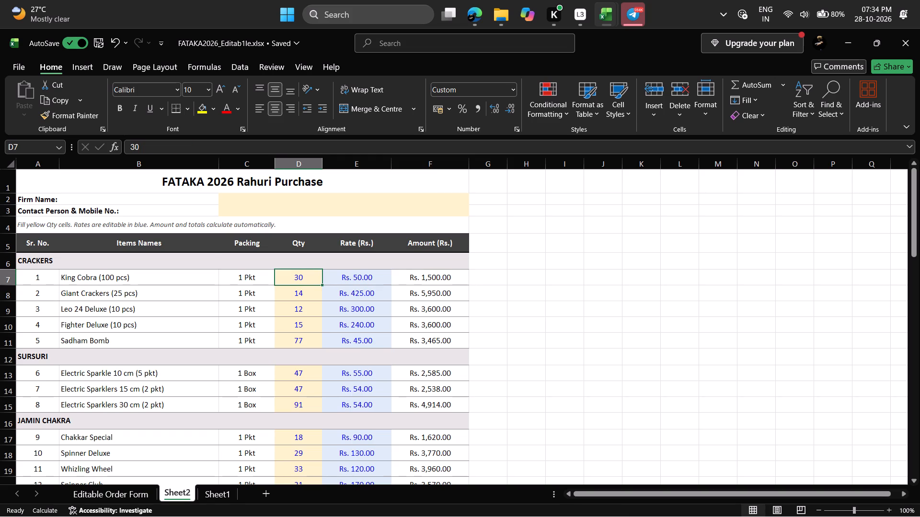
{"action": "key", "text": "BackSpace"}
{"action": "type", "text": "29"}
{"action": "key", "text": "Down"}
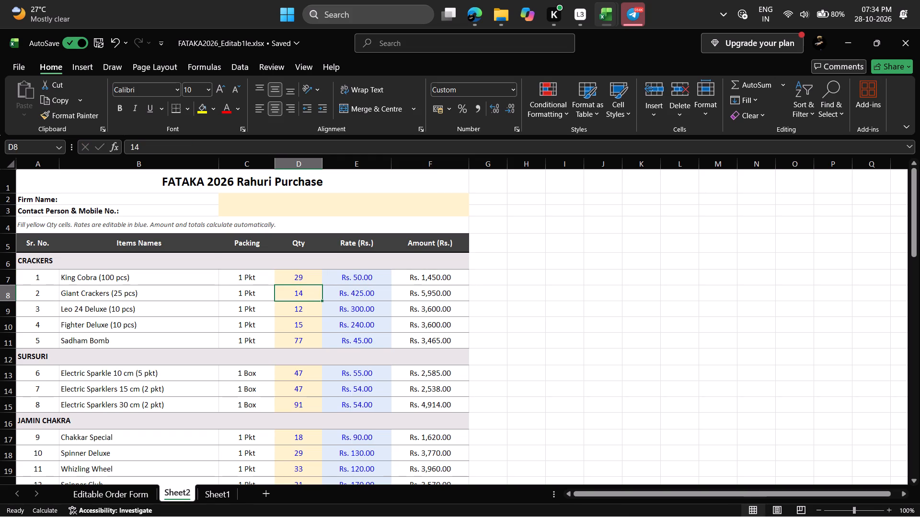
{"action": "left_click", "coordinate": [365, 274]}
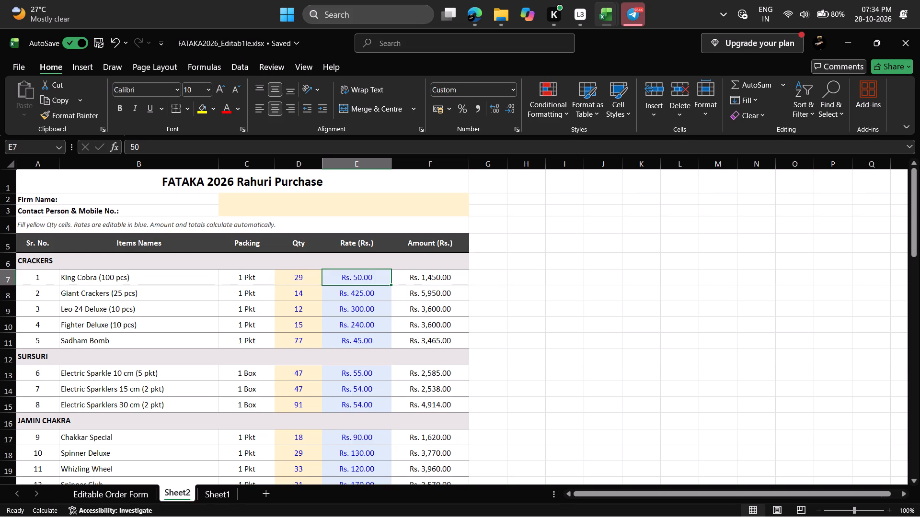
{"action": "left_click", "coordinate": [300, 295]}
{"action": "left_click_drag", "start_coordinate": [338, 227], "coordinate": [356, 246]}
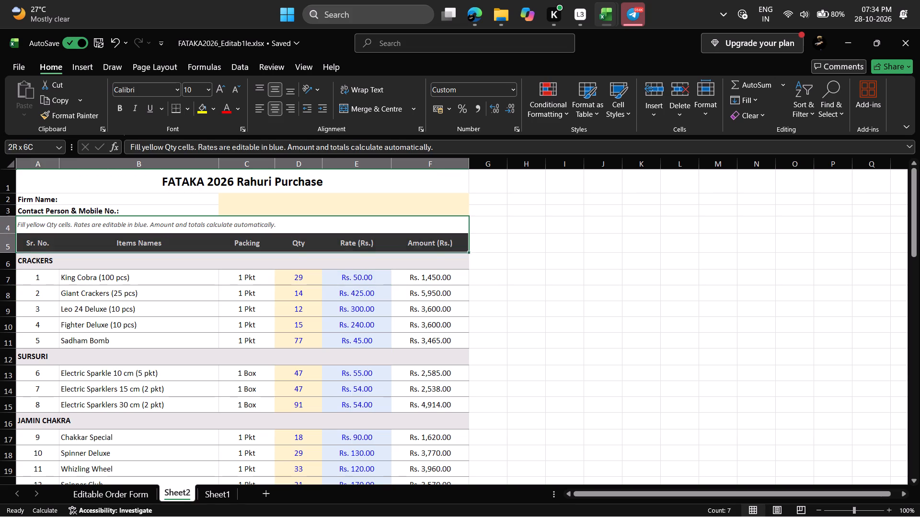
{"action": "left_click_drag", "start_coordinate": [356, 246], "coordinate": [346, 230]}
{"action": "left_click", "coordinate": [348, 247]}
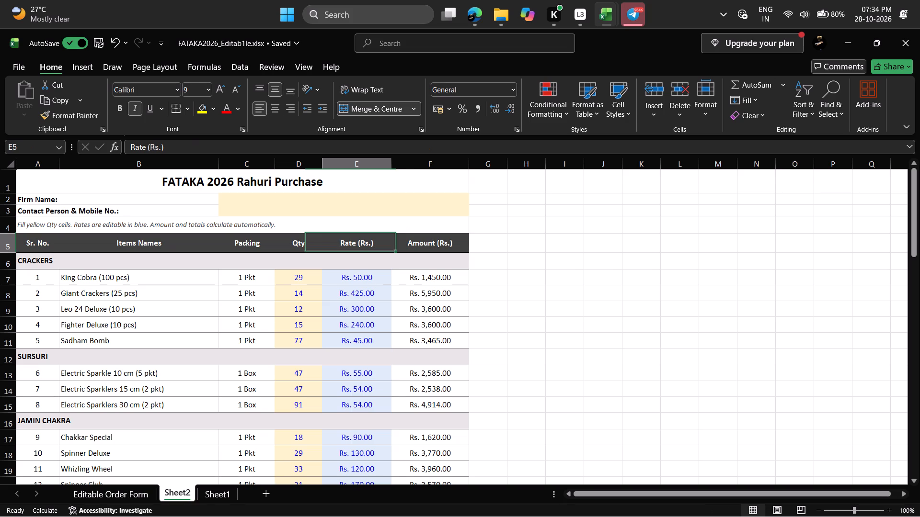
Clear the "Rate (Rs.)" header text from cell E5 on Sheet2.
{"action": "left_click_drag", "start_coordinate": [390, 254], "coordinate": [398, 239]}
{"action": "left_click", "coordinate": [441, 248]}
{"action": "left_click", "coordinate": [371, 241]}
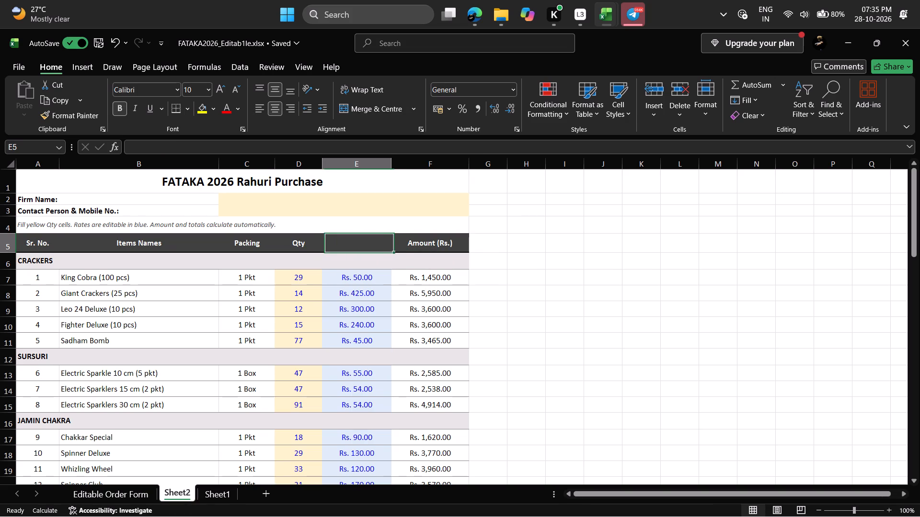
{"action": "left_click", "coordinate": [421, 242]}
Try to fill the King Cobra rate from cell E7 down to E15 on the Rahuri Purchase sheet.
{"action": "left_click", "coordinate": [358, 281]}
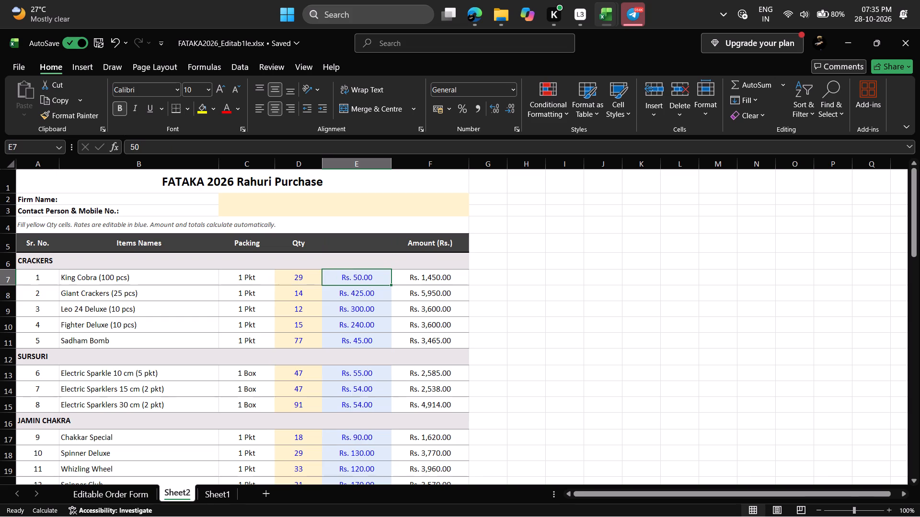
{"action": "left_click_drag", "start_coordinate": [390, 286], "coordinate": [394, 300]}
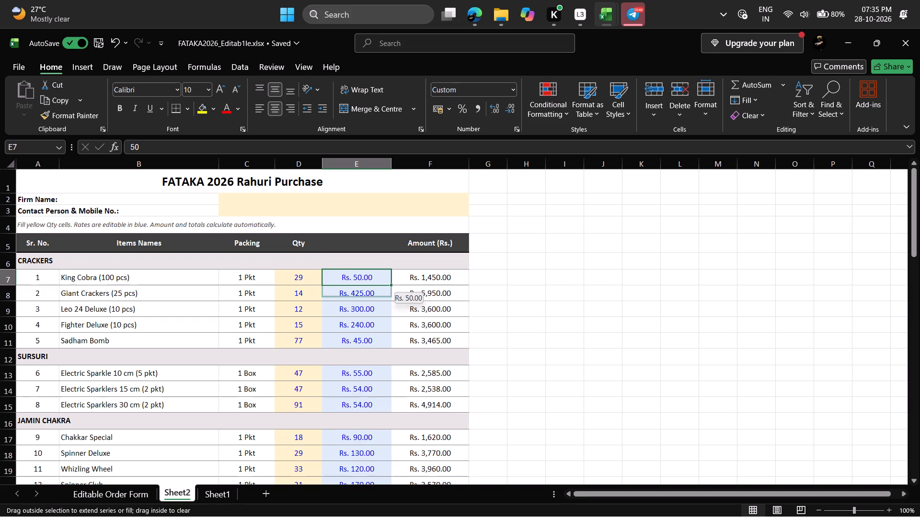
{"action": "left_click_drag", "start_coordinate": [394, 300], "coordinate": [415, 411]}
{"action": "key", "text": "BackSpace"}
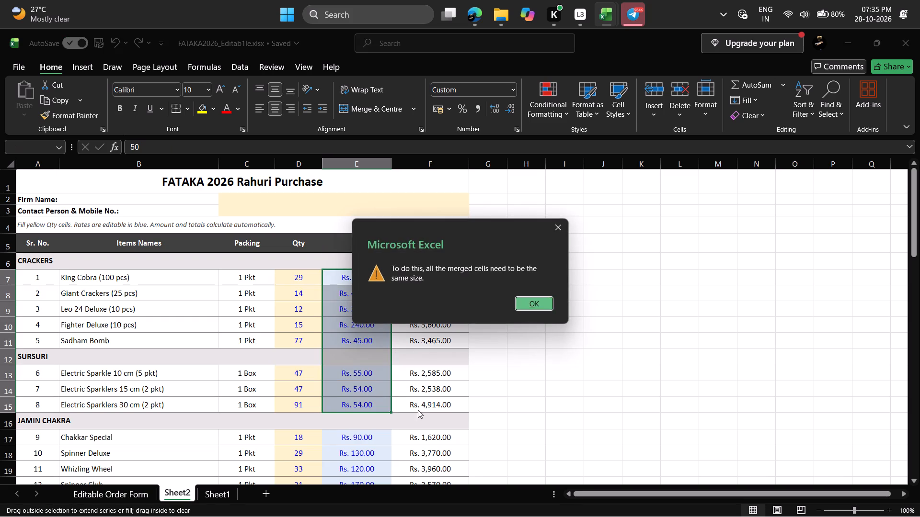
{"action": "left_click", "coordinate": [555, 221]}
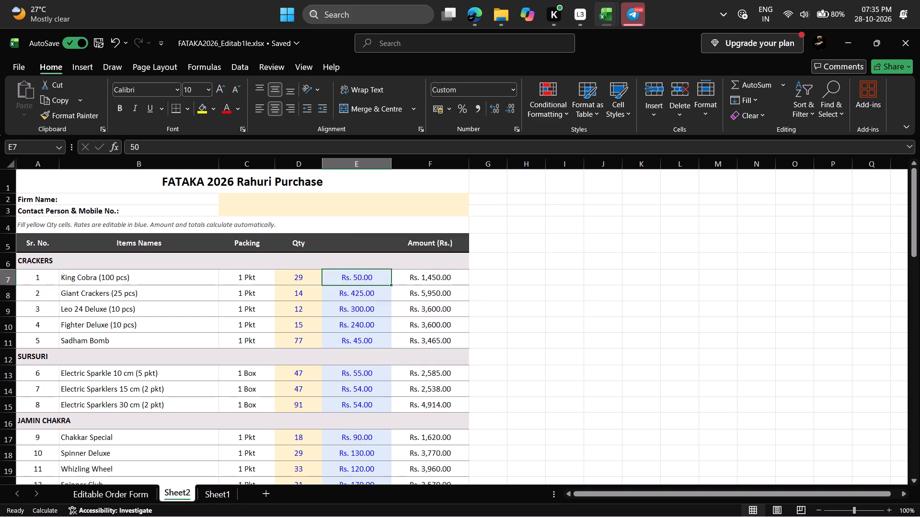
Set the quantities of Giant Crackers (25 pcs) to 13 and Leo 24 Deluxe (10 pcs) to 11.
{"action": "left_click", "coordinate": [307, 284]}
{"action": "left_click", "coordinate": [307, 292]}
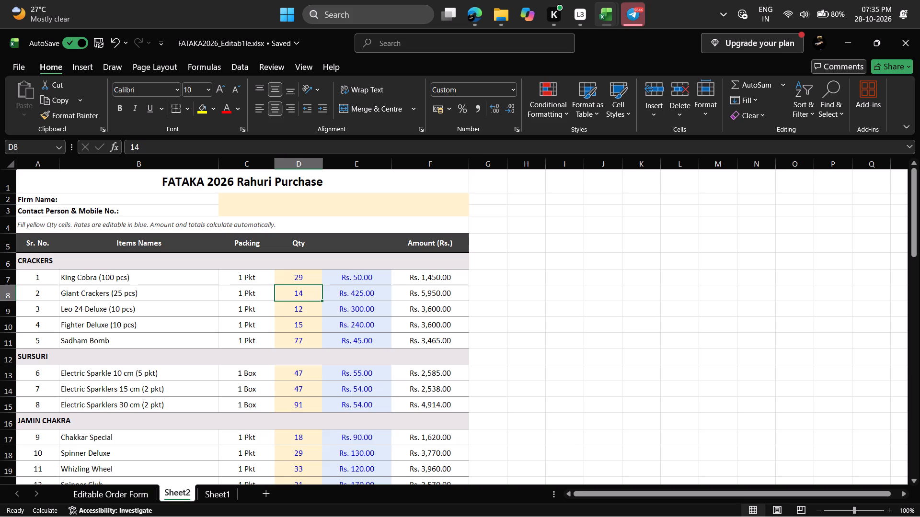
{"action": "key", "text": "BackSpace"}
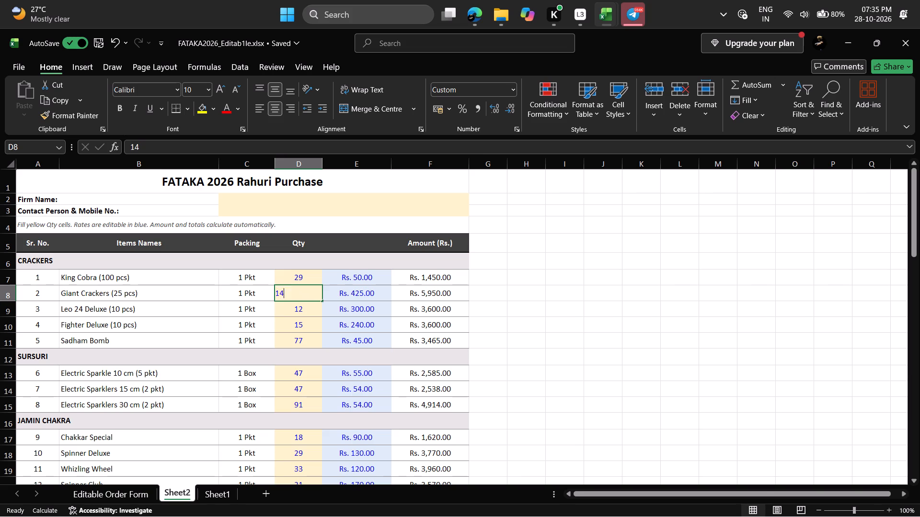
{"action": "key", "text": "BackSpace"}
{"action": "key", "text": "1"}
{"action": "key", "text": "3"}
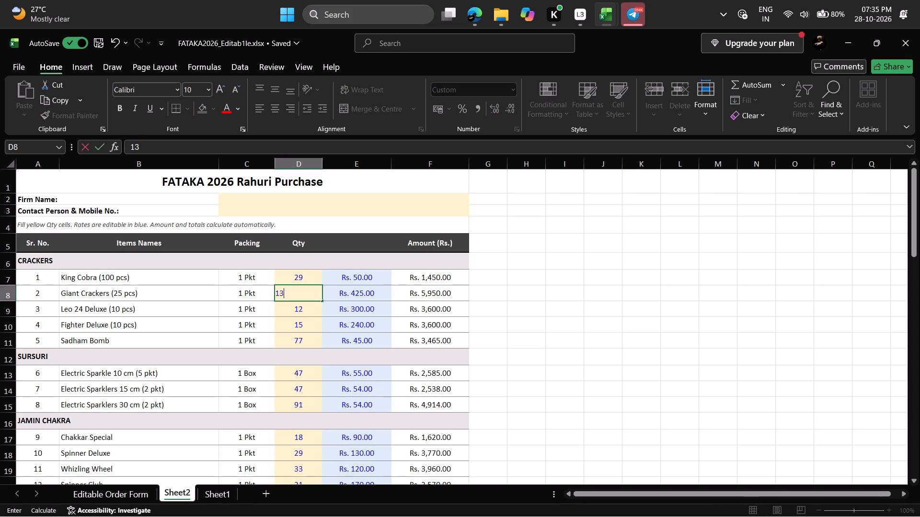
{"action": "key", "text": "Down"}
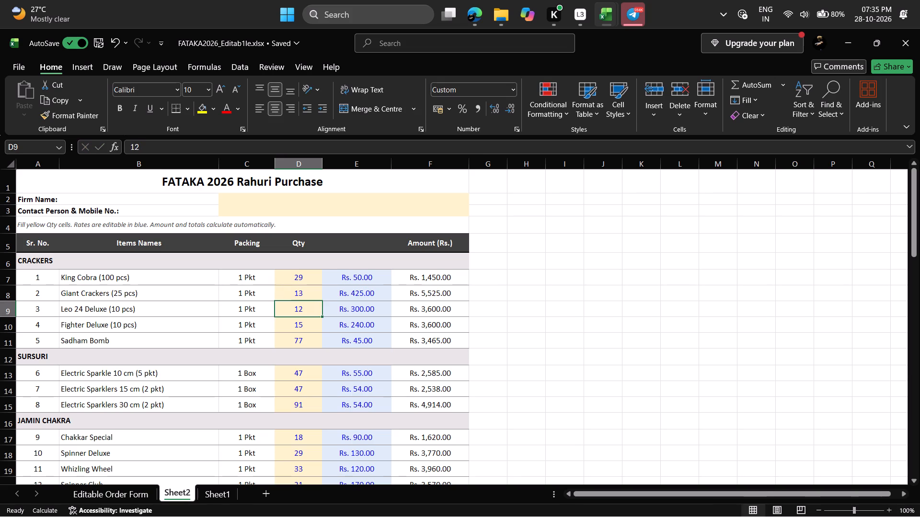
{"action": "type", "text": "11"}
{"action": "key", "text": "Down"}
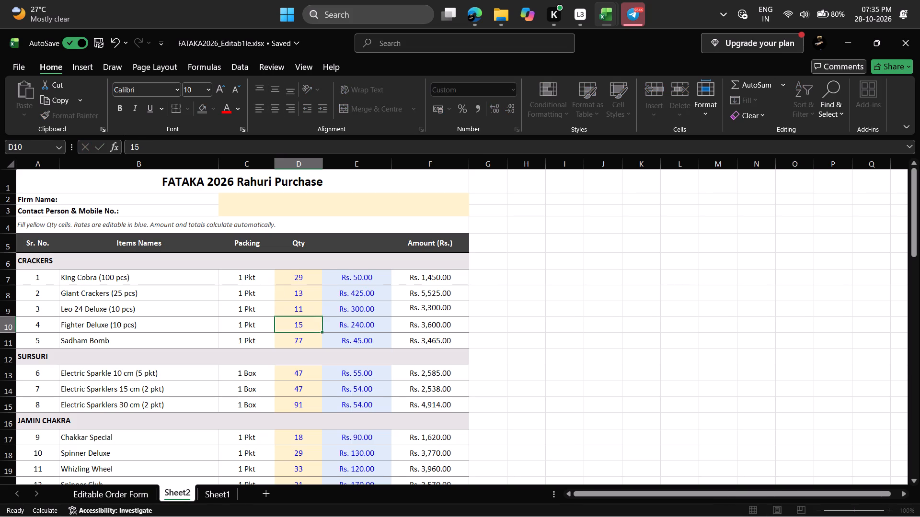
Set the quantities of Fighter Deluxe (10 pcs) to 14 and Sadham Bomb to 76.
{"action": "key", "text": "BackSpace"}
{"action": "type", "text": "14"}
{"action": "key", "text": "Down"}
{"action": "key", "text": "BackSpace"}
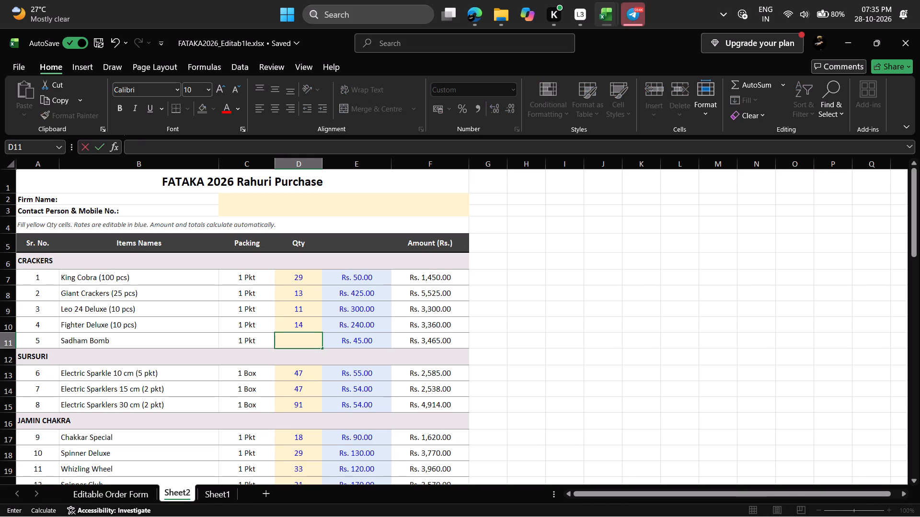
{"action": "type", "text": "76"}
{"action": "key", "text": "Down"}
Set the Sursuri quantities to 46 for the 10 cm sparkle, 46 for the 15 cm sparklers and 90 for the 30 cm sparklers.
{"action": "key", "text": "Down"}
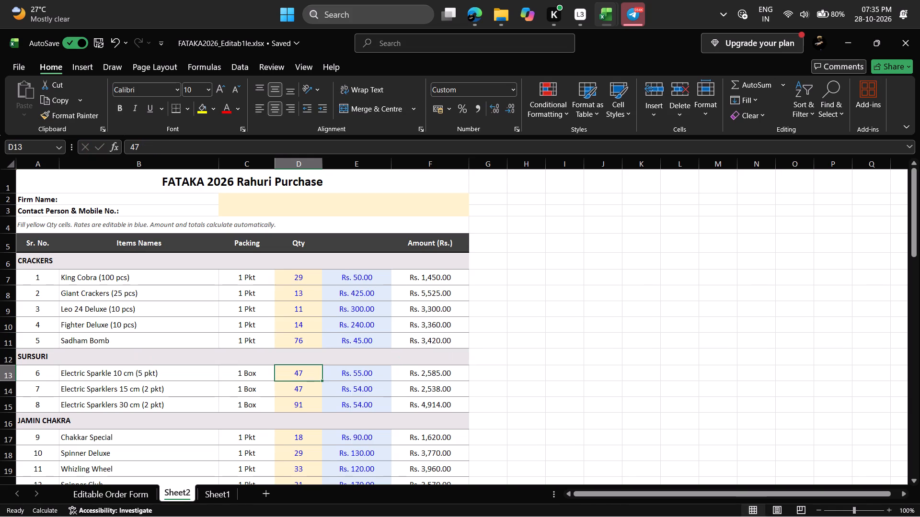
{"action": "key", "text": "BackSpace"}
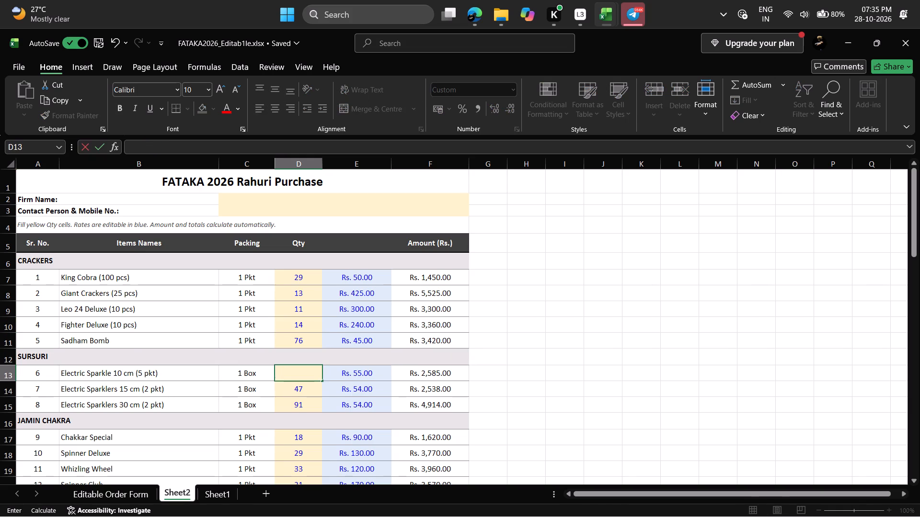
{"action": "type", "text": "46"}
{"action": "key", "text": "Down"}
{"action": "key", "text": "BackSpace"}
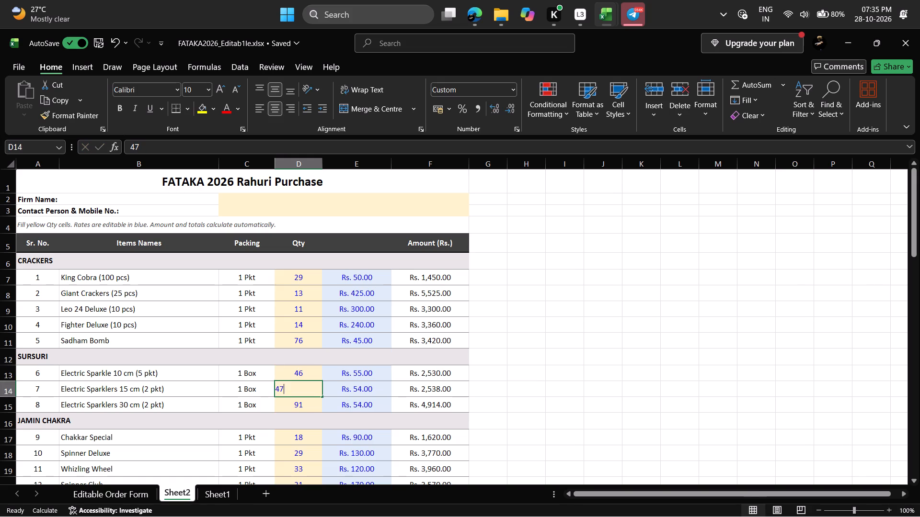
{"action": "type", "text": "46"}
{"action": "key", "text": "Down"}
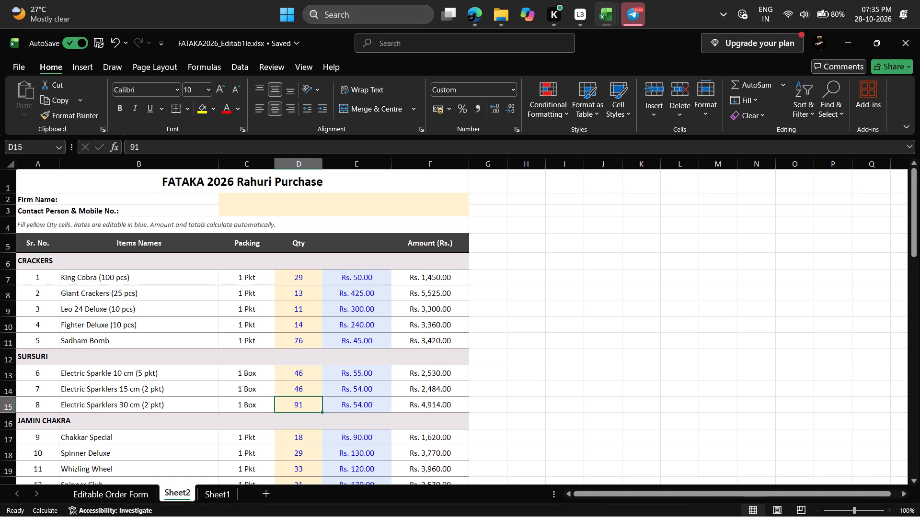
{"action": "key", "text": "BackSpace"}
{"action": "type", "text": "90"}
{"action": "key", "text": "Down"}
Set the Jamin Chakra quantities of Chakkar Special to 17 and Spinner Deluxe to 28.
{"action": "key", "text": "Down"}
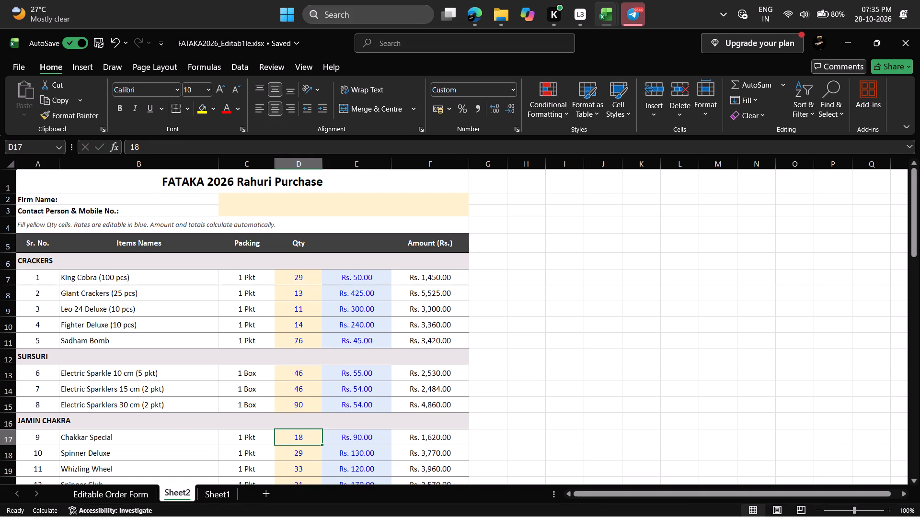
{"action": "key", "text": "BackSpace"}
{"action": "type", "text": "17"}
{"action": "key", "text": "Down"}
{"action": "key", "text": "BackSpace"}
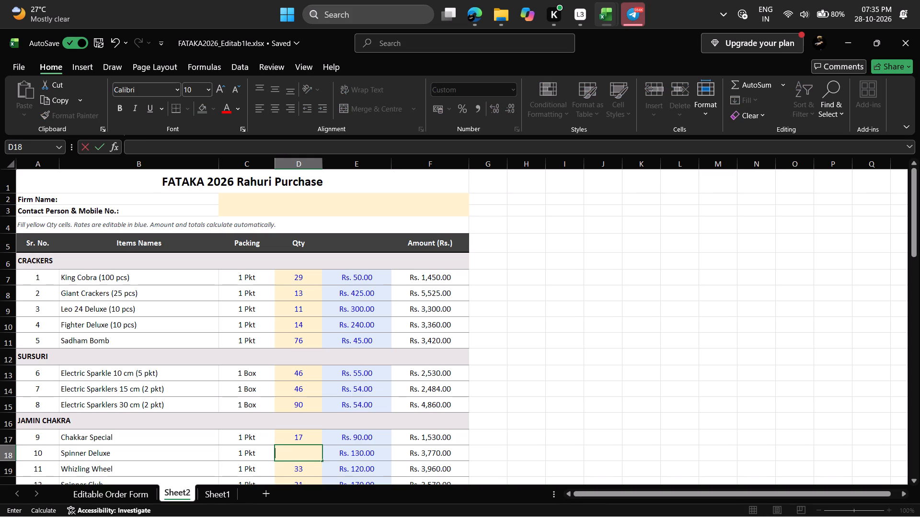
{"action": "key", "text": "2"}
{"action": "key", "text": "8"}
{"action": "key", "text": "Down"}
Set the Jamin Chakra quantities of Whizling Wheel to 32 and Spinner Club to 20.
{"action": "key", "text": "Down"}
{"action": "key", "text": "Down"}
{"action": "key", "text": "Up"}
{"action": "key", "text": "Up"}
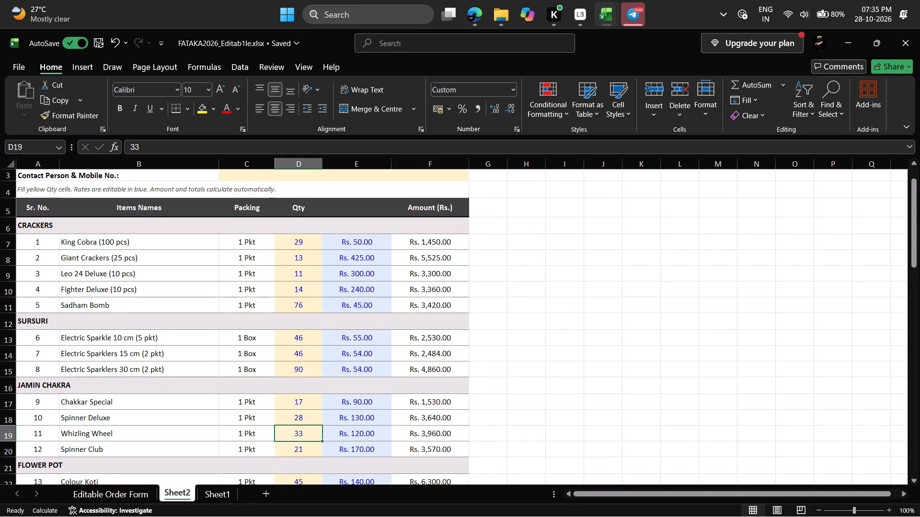
{"action": "key", "text": "BackSpace"}
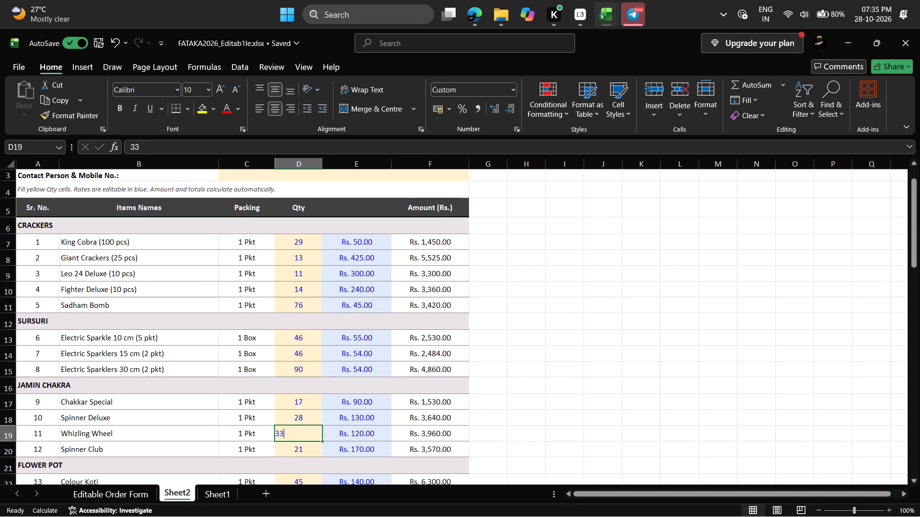
{"action": "type", "text": "32"}
{"action": "key", "text": "Down"}
{"action": "key", "text": "BackSpace"}
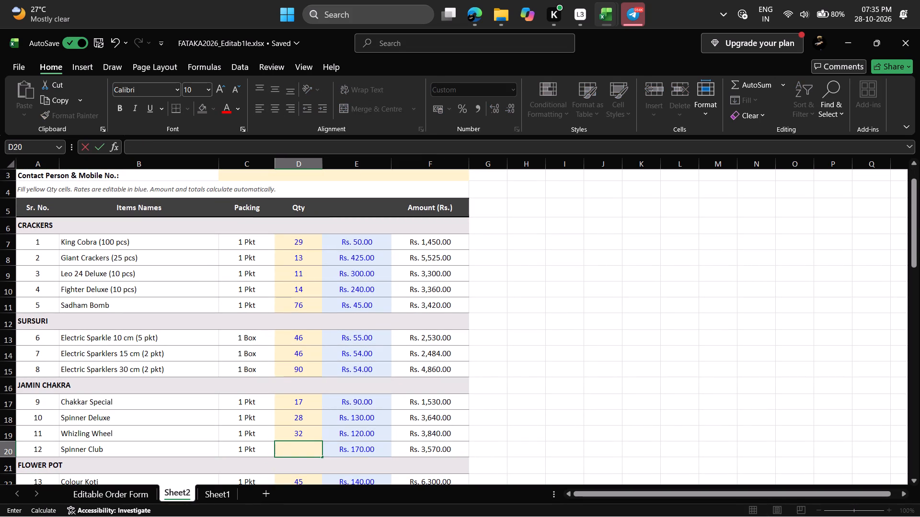
{"action": "type", "text": "20"}
{"action": "key", "text": "Down"}
Set the Flower Pot quantities of Colour Koti to 44 and Multi Color to 32.
{"action": "key", "text": "Down"}
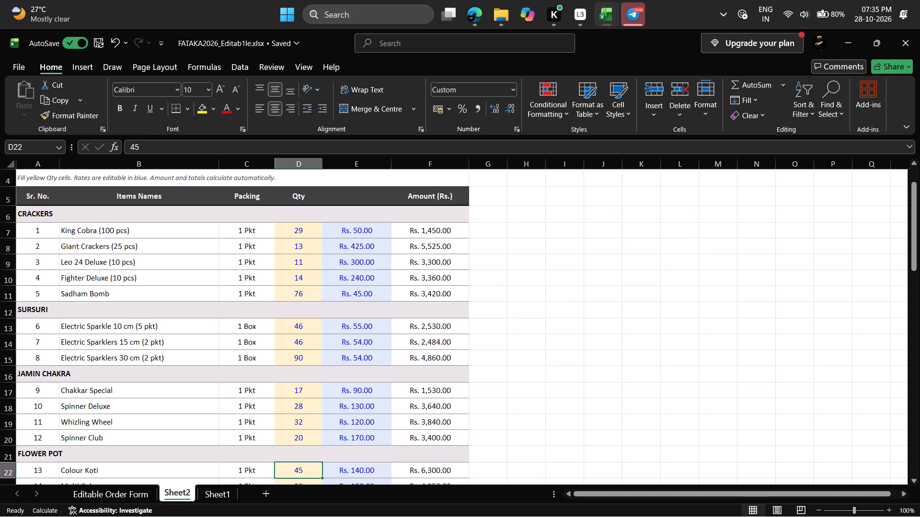
{"action": "key", "text": "BackSpace"}
{"action": "type", "text": "434"}
{"action": "key", "text": "BackSpace"}
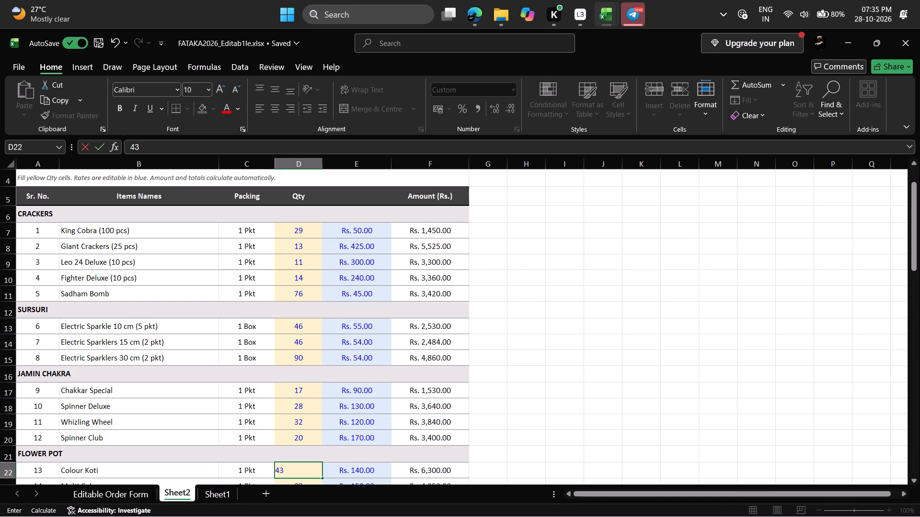
{"action": "key", "text": "BackSpace"}
{"action": "key", "text": "4"}
{"action": "key", "text": "Down"}
{"action": "key", "text": "Down"}
{"action": "key", "text": "Down"}
{"action": "key", "text": "Up"}
{"action": "key", "text": "Up"}
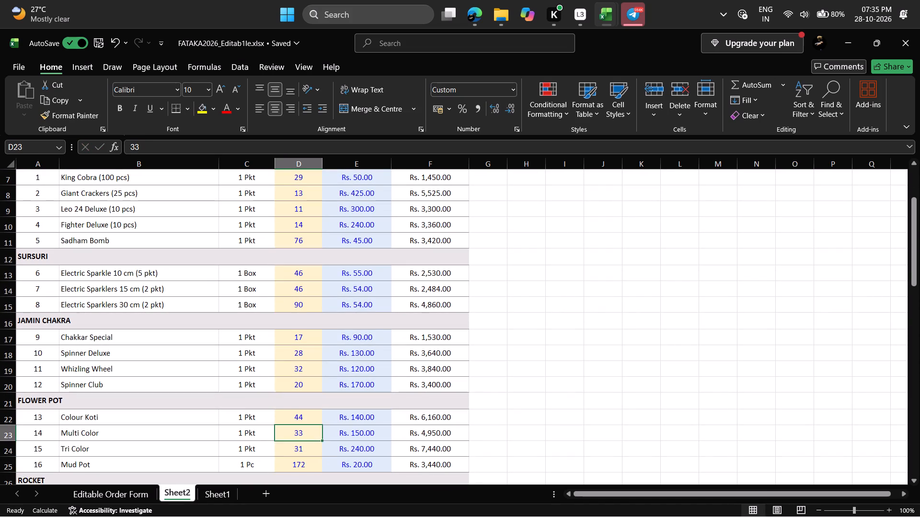
{"action": "key", "text": "BackSpace"}
{"action": "type", "text": "32"}
{"action": "key", "text": "Down"}
Set the Flower Pot quantities of Tri Color to 30 and Mud Pot to 171.
{"action": "key", "text": "Down"}
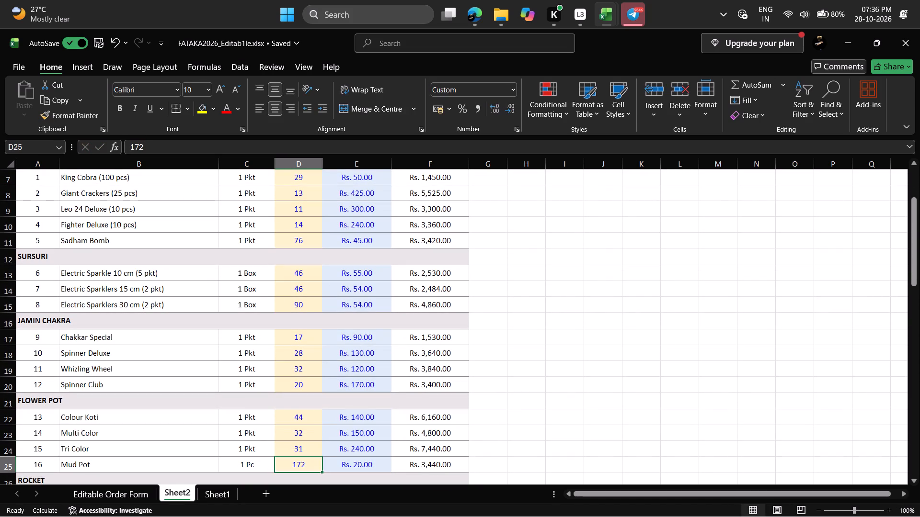
{"action": "key", "text": "BackSpace"}
{"action": "key", "text": "Up"}
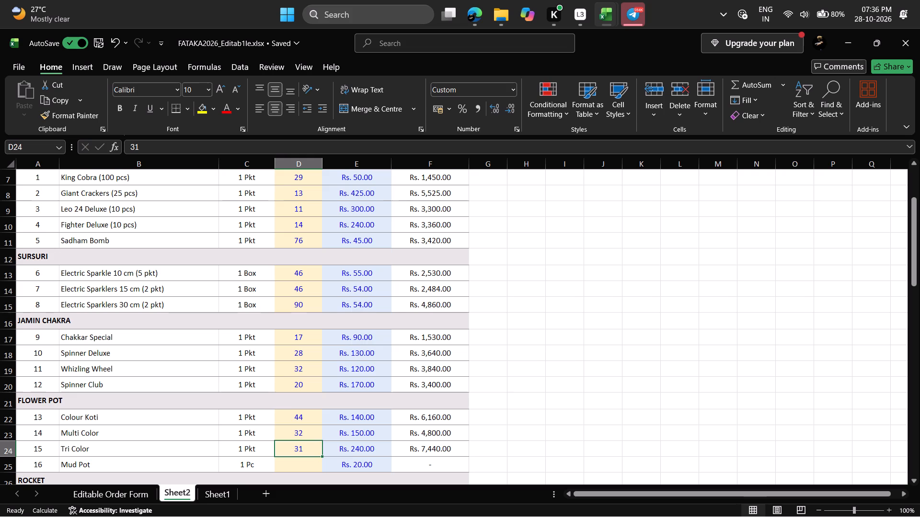
{"action": "type", "text": "30"}
{"action": "key", "text": "Down"}
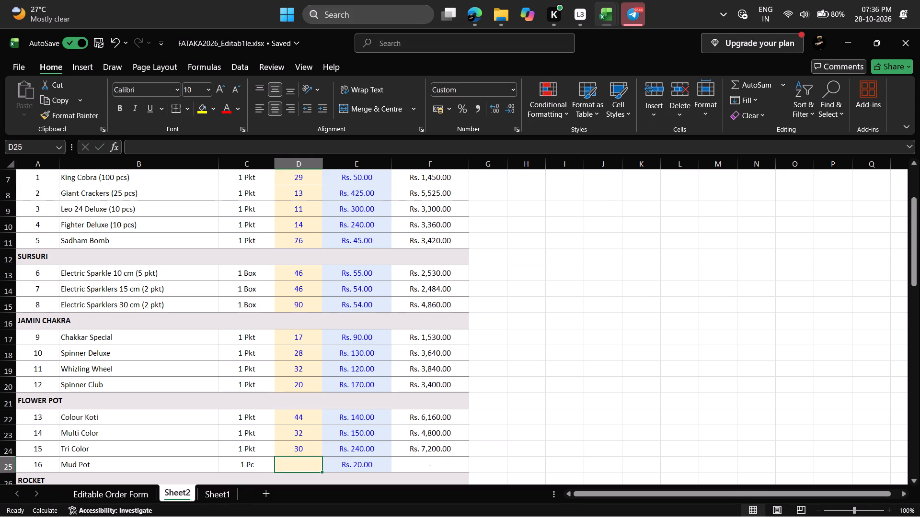
{"action": "key", "text": "1"}
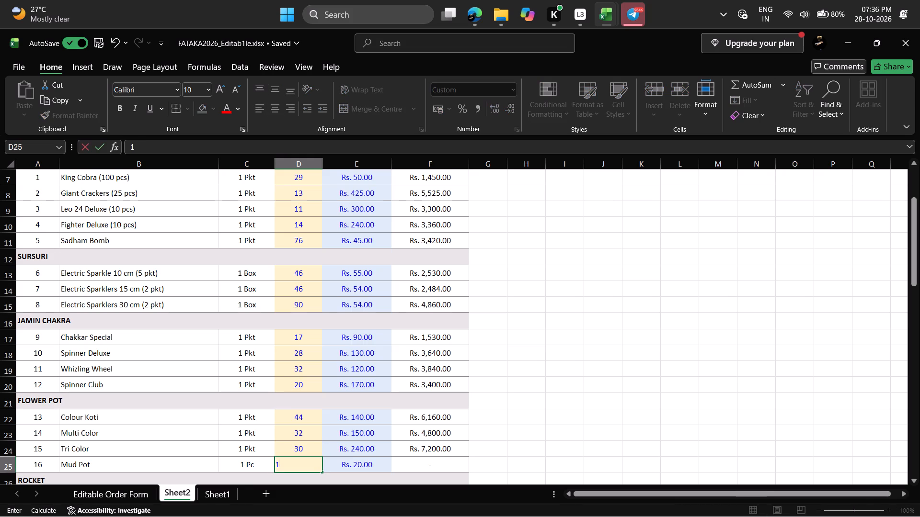
{"action": "type", "text": "71"}
{"action": "key", "text": "Down"}
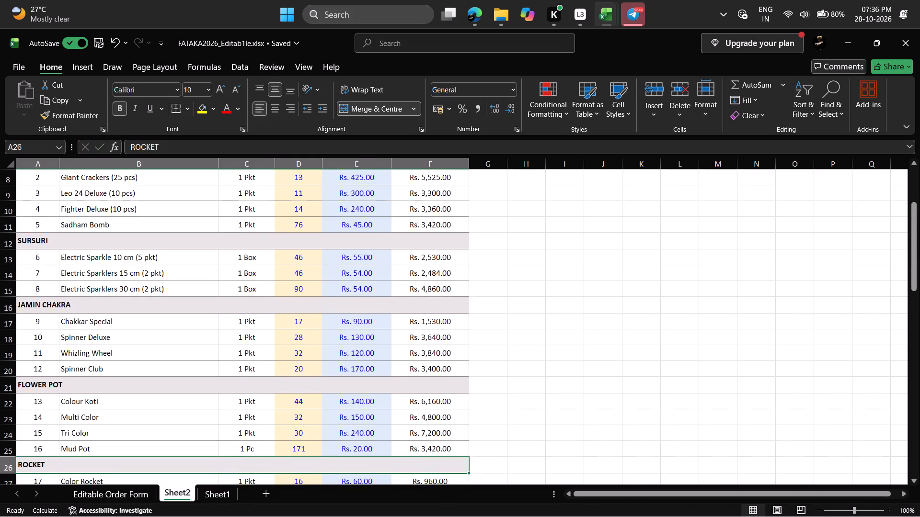
Set the Rocket quantities of Color Rocket to 15 and Crackling Rocket Lunik to 8.
{"action": "key", "text": "Down"}
{"action": "key", "text": "BackSpace"}
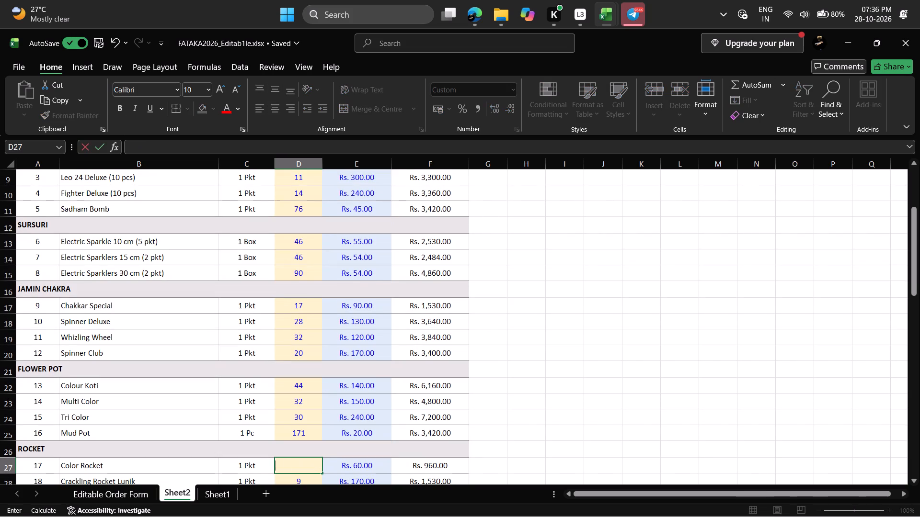
{"action": "type", "text": "15"}
{"action": "key", "text": "Down"}
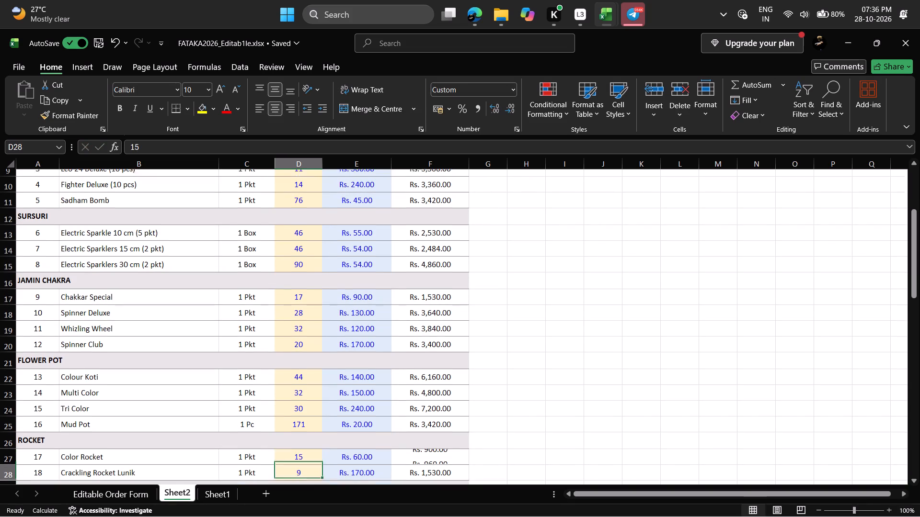
{"action": "key", "text": "BackSpace"}
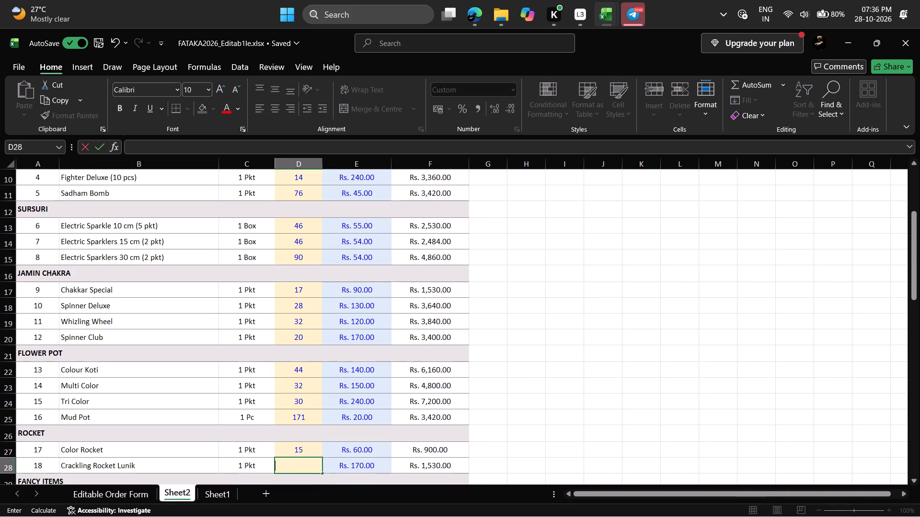
{"action": "key", "text": "8"}
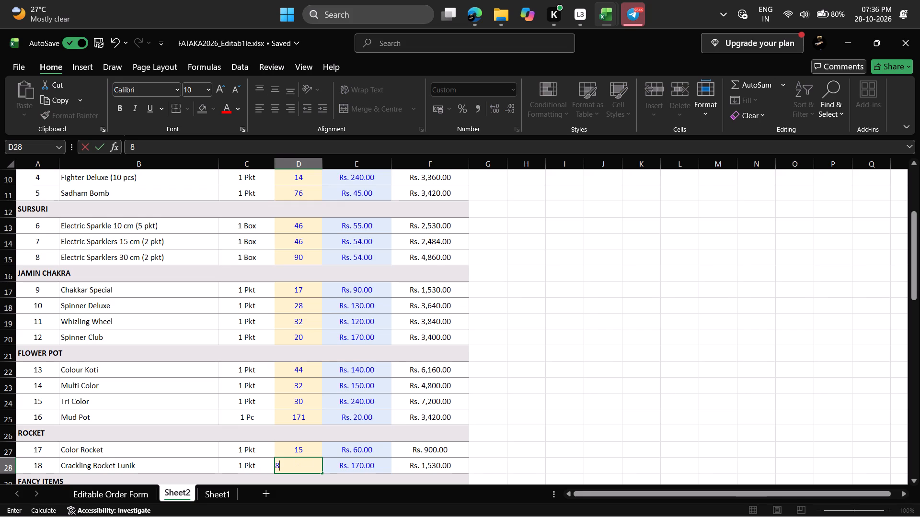
{"action": "key", "text": "Down"}
{"action": "key", "text": "Down"}
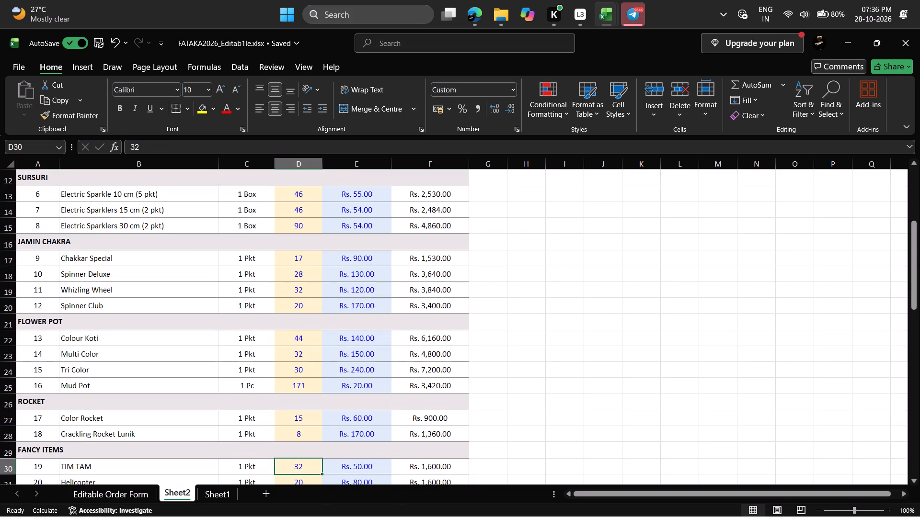
Set the Fancy Items quantities of TIM TAM to 31, Helicopter to 19 and Bambara to 12.
{"action": "key", "text": "BackSpace"}
{"action": "type", "text": "31"}
{"action": "key", "text": "Down"}
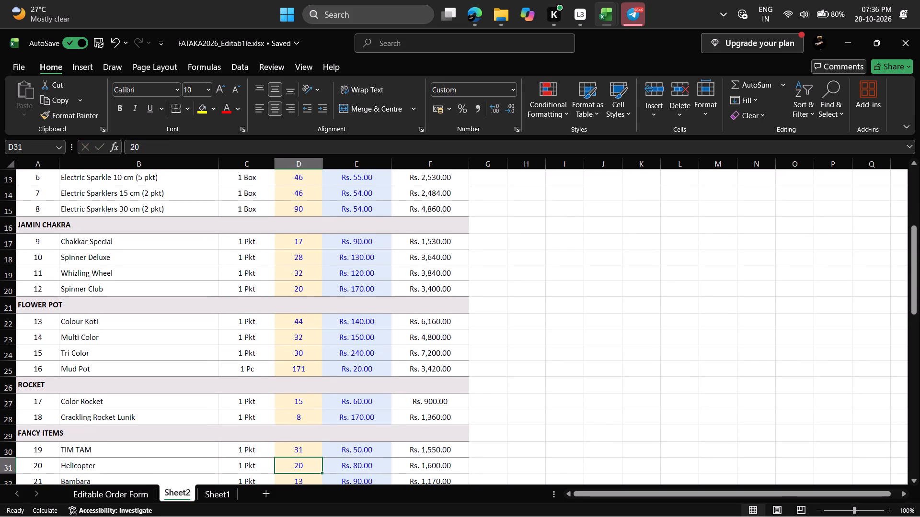
{"action": "key", "text": "BackSpace"}
{"action": "type", "text": "19"}
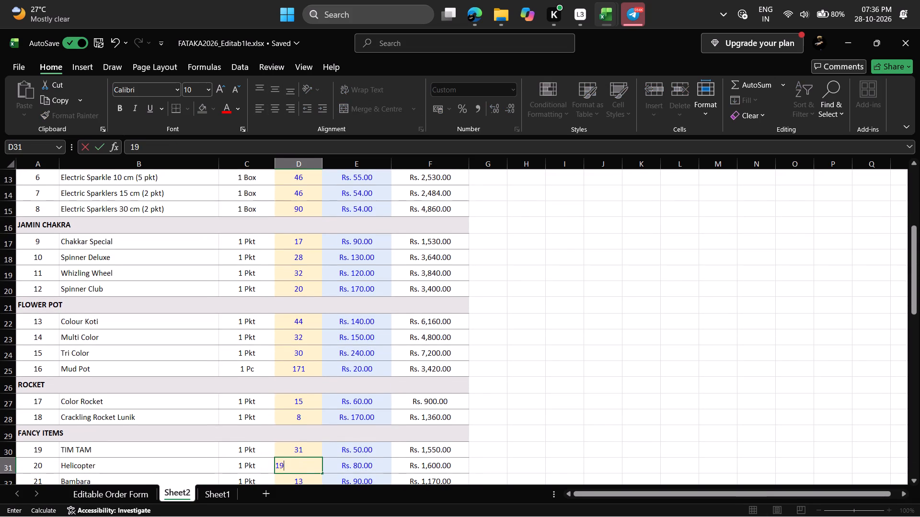
{"action": "key", "text": "Down"}
{"action": "key", "text": "BackSpace"}
{"action": "type", "text": "12"}
{"action": "key", "text": "Down"}
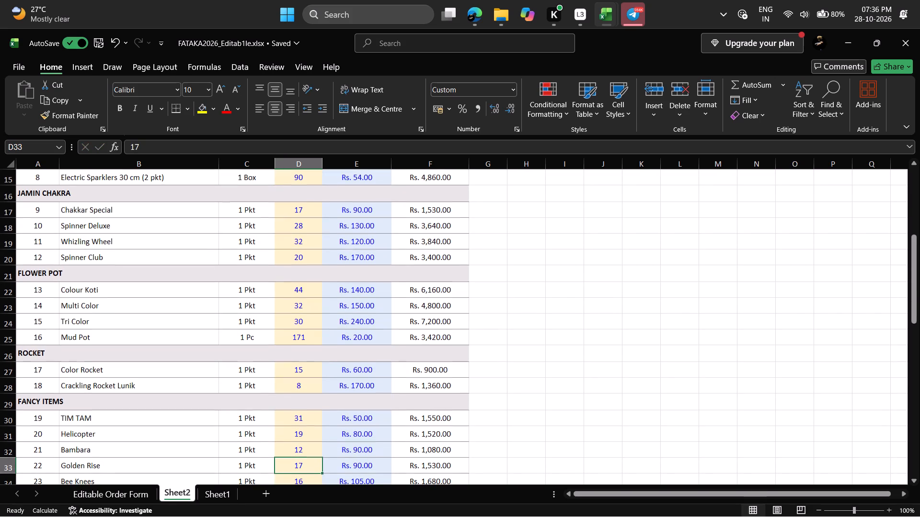
Set the Fancy Items quantities of Golden Rise to 16, Bee Knees to 15, Whistle Ready to 20 and Ring Ring to 22.
{"action": "type", "text": "16"}
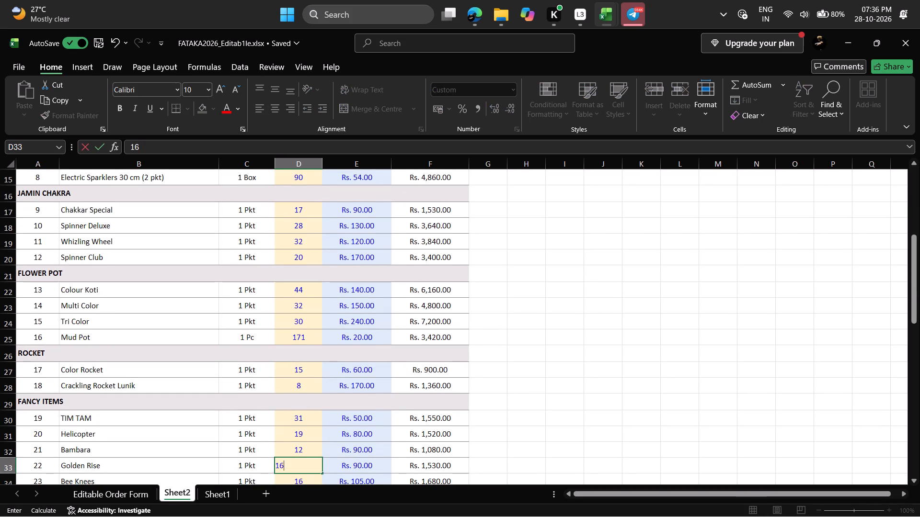
{"action": "key", "text": "Down"}
{"action": "type", "text": "15"}
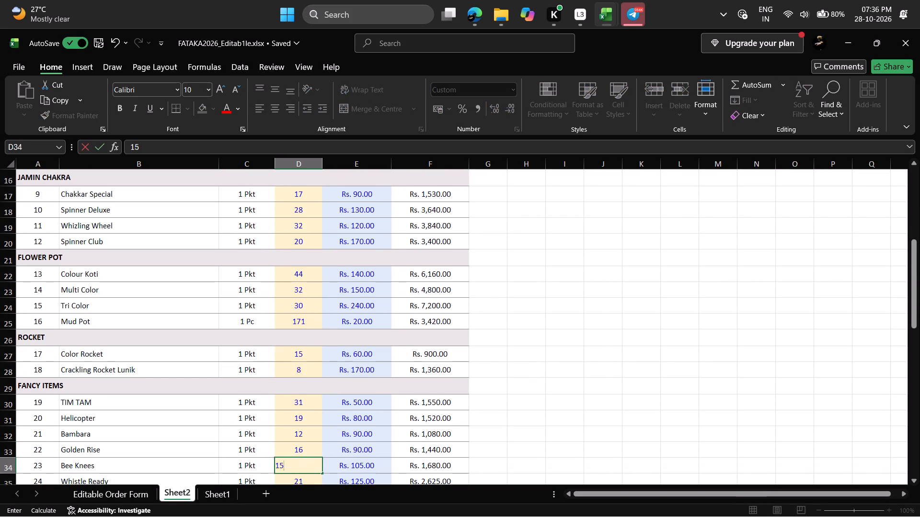
{"action": "key", "text": "Down"}
{"action": "type", "text": "20"}
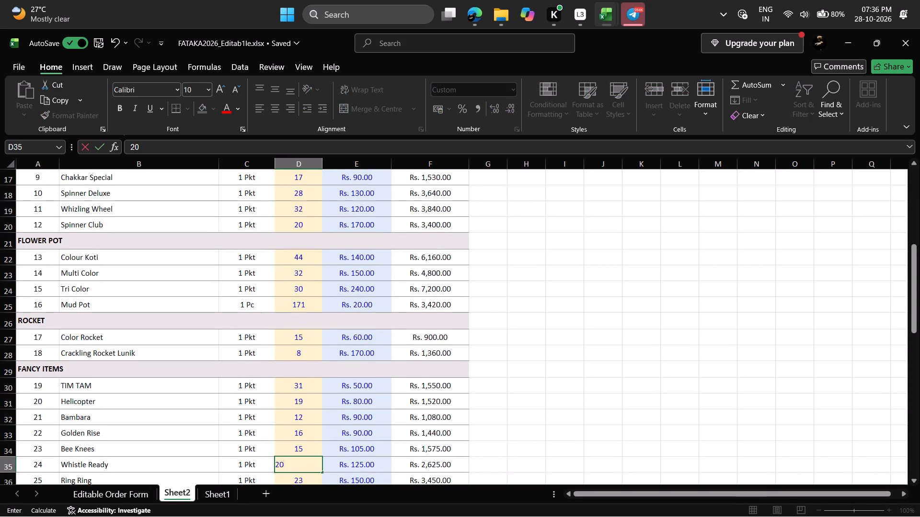
{"action": "key", "text": "Down"}
{"action": "type", "text": "22"}
{"action": "key", "text": "Down"}
Set the Sky Shot quantities of Aliens Power to 17, Fantasy Flash to 15, Amazing Blooms to 18 and All Time Choice to 10.
{"action": "key", "text": "Down"}
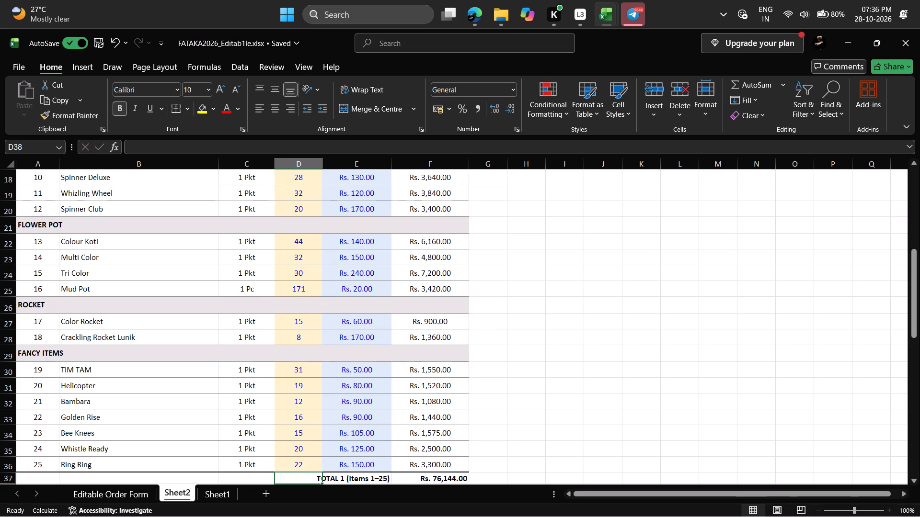
{"action": "key", "text": "Down"}
{"action": "key", "text": "Down"}
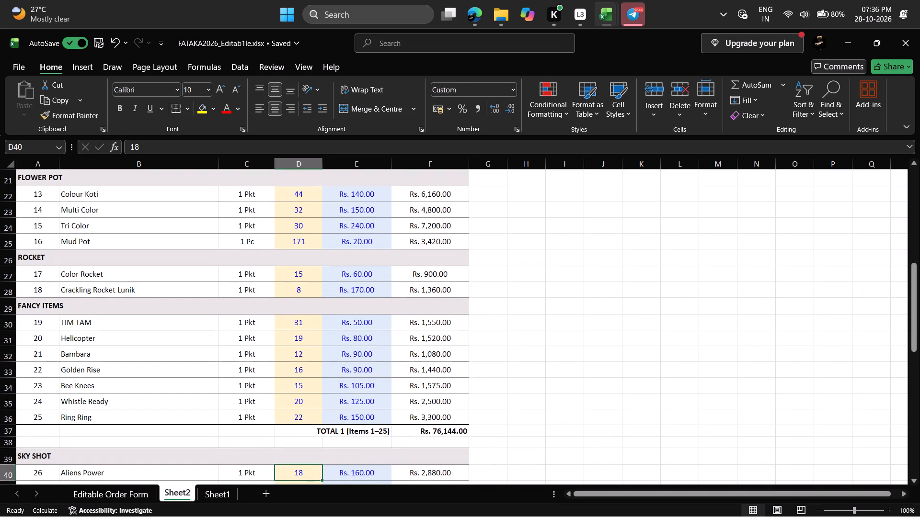
{"action": "type", "text": "17"}
{"action": "key", "text": "Down"}
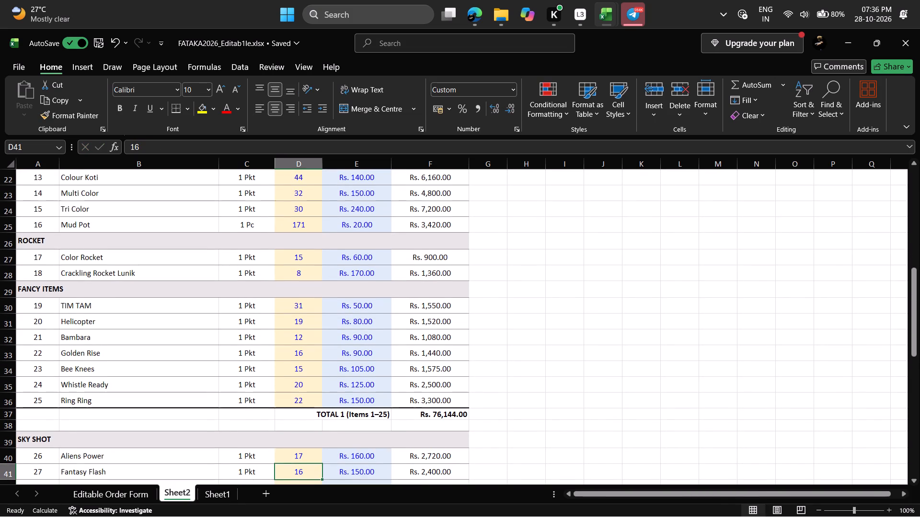
{"action": "type", "text": "15"}
{"action": "key", "text": "Down"}
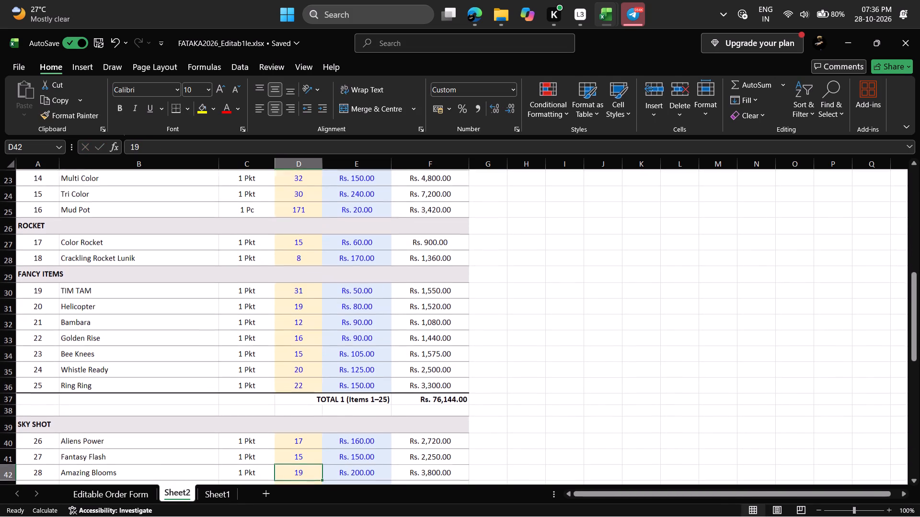
{"action": "type", "text": "18"}
{"action": "key", "text": "Down"}
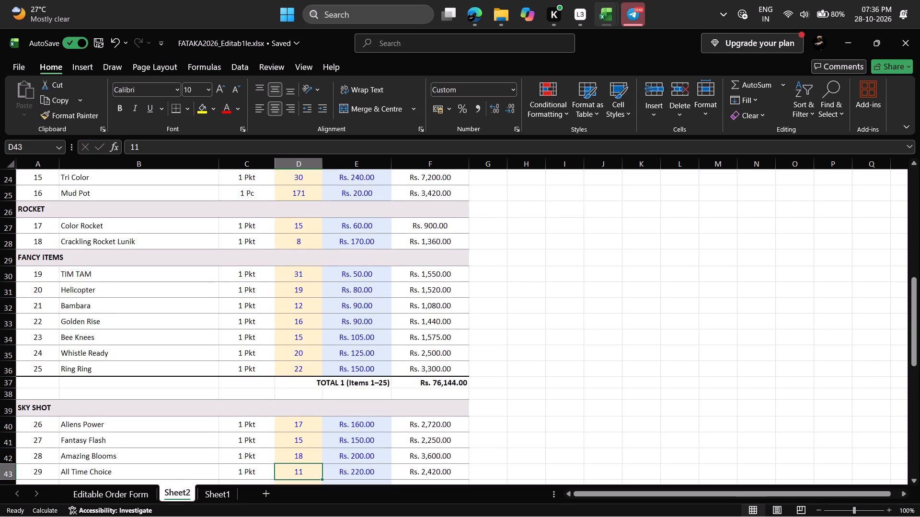
{"action": "type", "text": "10"}
{"action": "key", "text": "Down"}
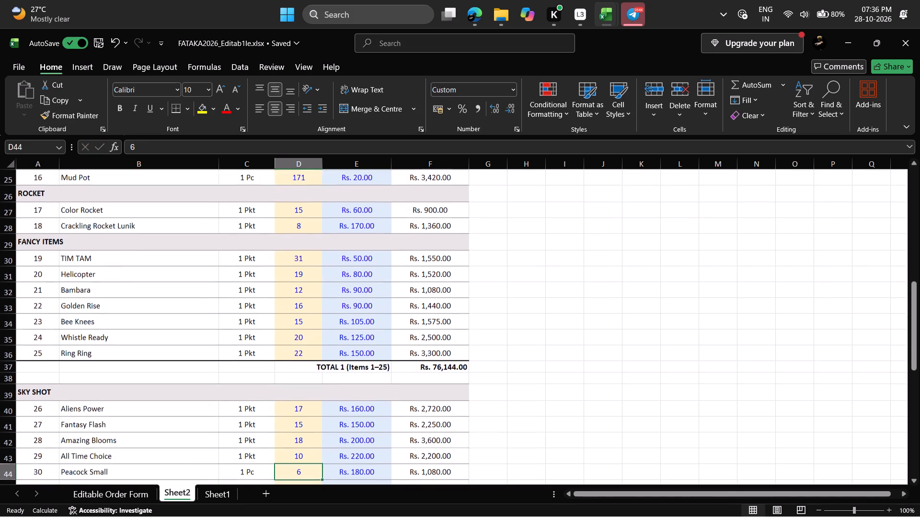
Set the quantities of Peacock Small to 5, Peacock Big to 12, Crack Jack 12 Shot to 6 and Multicolor 12 Shot to 8.
{"action": "key", "text": "5"}
{"action": "key", "text": "Down"}
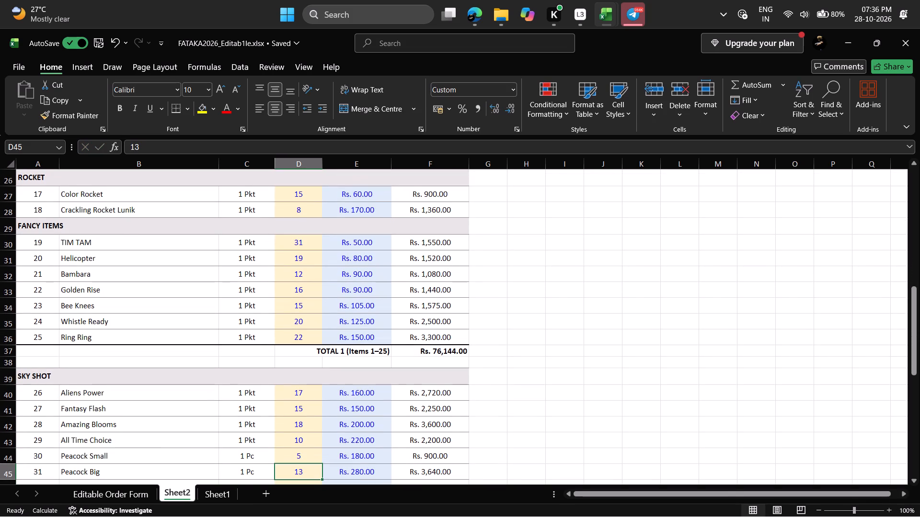
{"action": "type", "text": "12"}
{"action": "key", "text": "Down"}
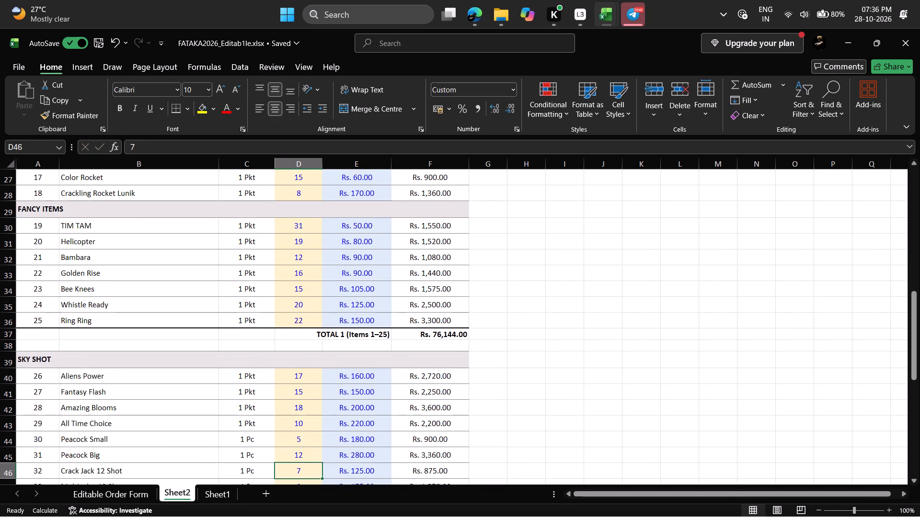
{"action": "key", "text": "6"}
{"action": "key", "text": "Down"}
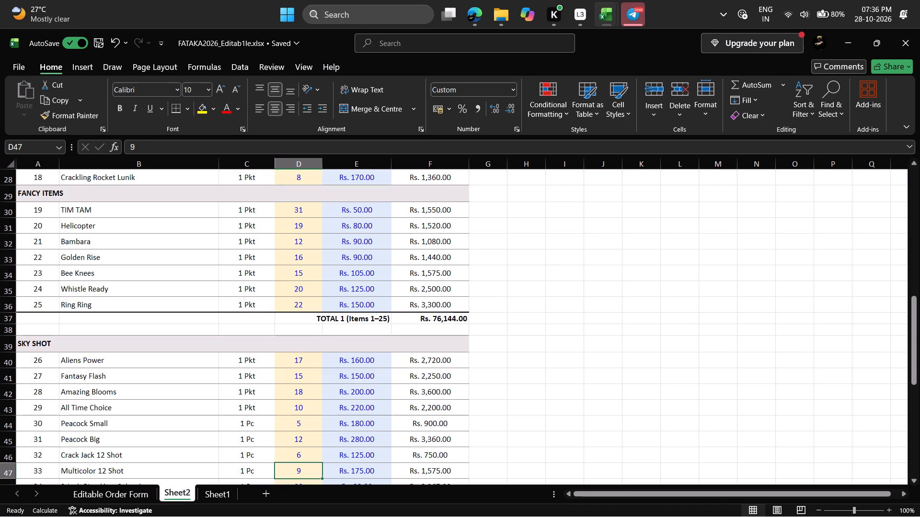
{"action": "key", "text": "8"}
{"action": "key", "text": "Down"}
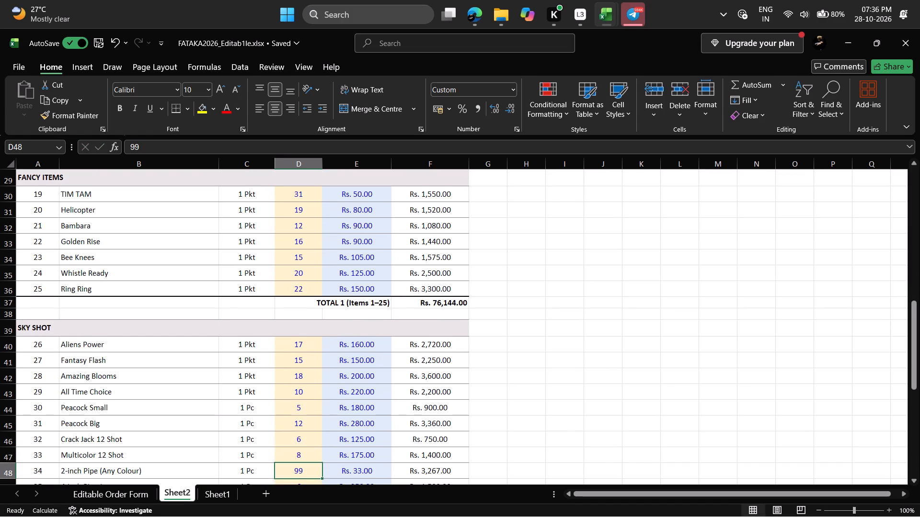
Set the Sky Shot quantities of 2-inch Pipe to 98, 4-inch Pipe Jaya to 5 and 4-inch Pipe Vadi to 7.
{"action": "type", "text": "98"}
{"action": "key", "text": "Down"}
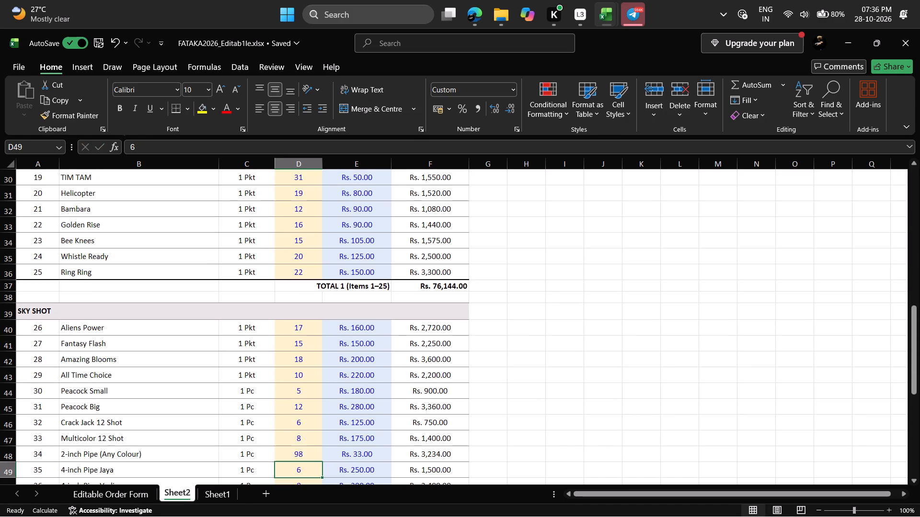
{"action": "key", "text": "5"}
{"action": "key", "text": "Down"}
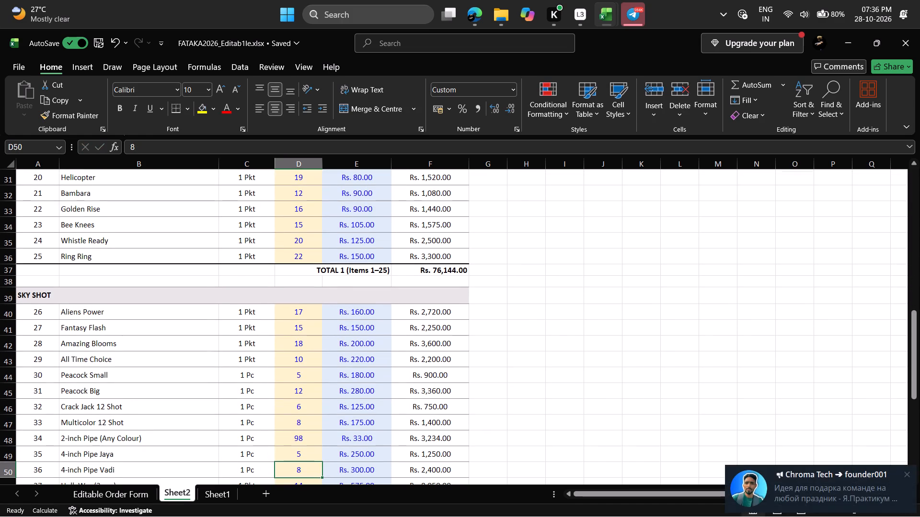
{"action": "key", "text": "7"}
{"action": "key", "text": "Down"}
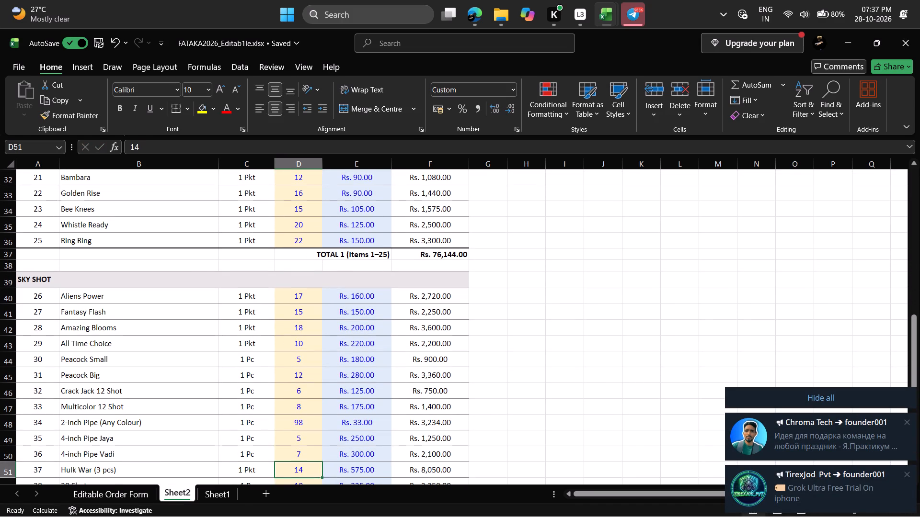
Skip Hulk War and set the Sky Shot quantities of 30 Shot to 9 and 60 Shot to 10.
{"action": "key", "text": "Down"}
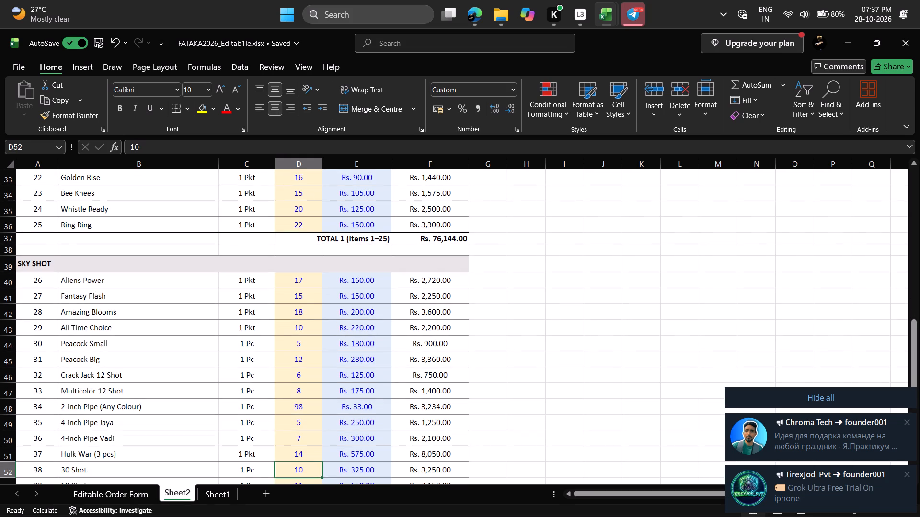
{"action": "key", "text": "9"}
{"action": "key", "text": "Down"}
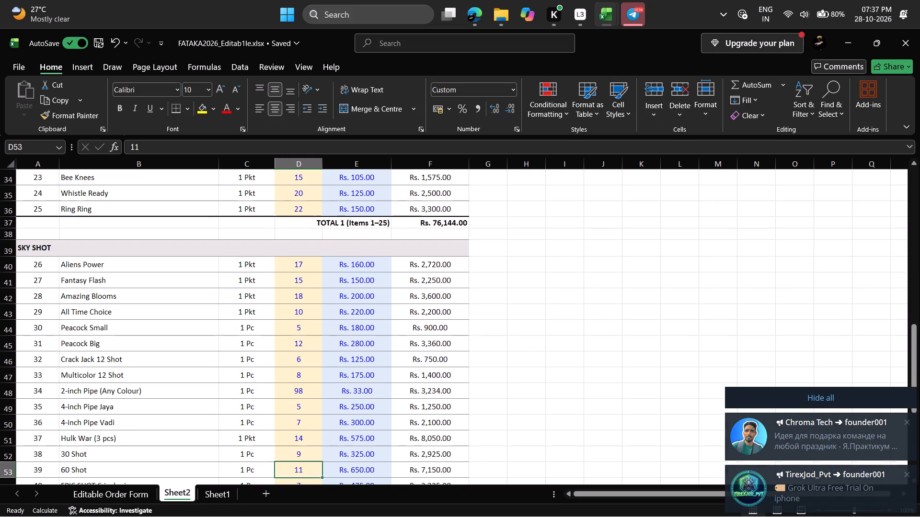
{"action": "type", "text": "10"}
{"action": "key", "text": "Down"}
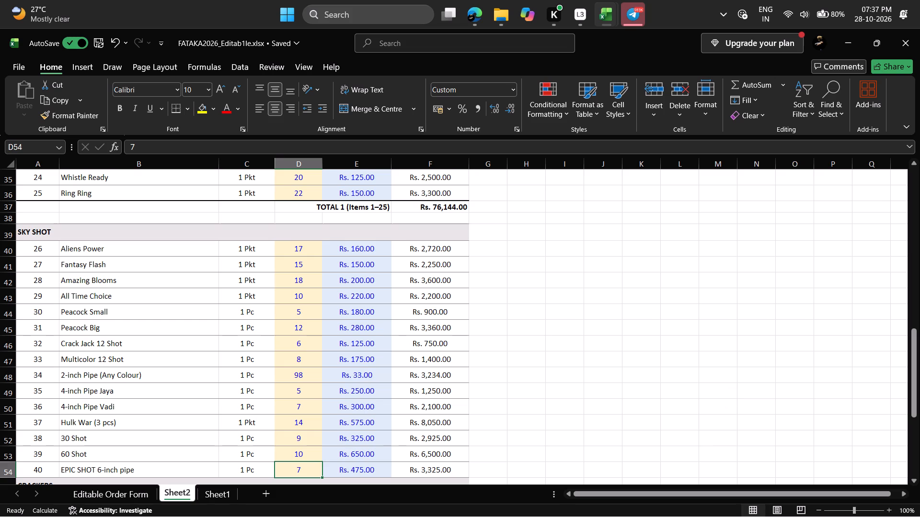
Enter "3 Box" as the quantity of the EPIC SHOT 6-inch pipe.
{"action": "key", "text": "3"}
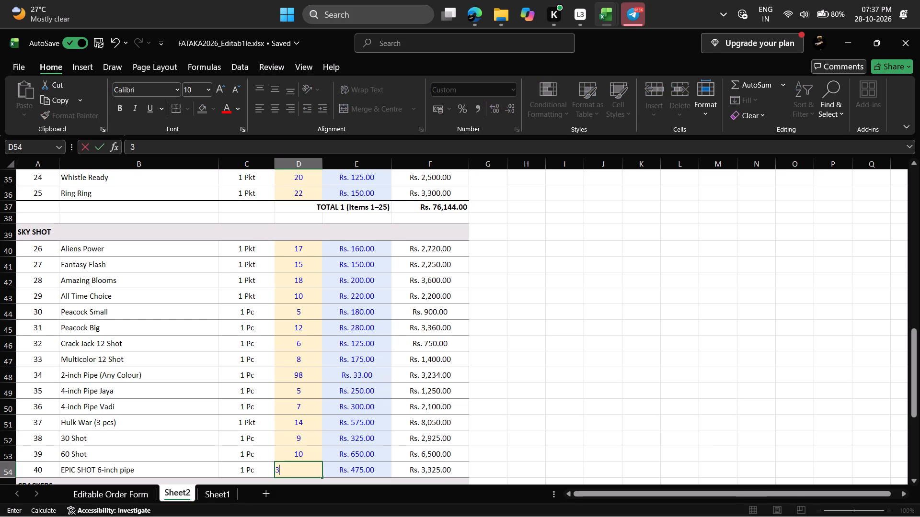
{"action": "key", "text": "space"}
{"action": "type", "text": "ox"}
{"action": "key", "text": "Down"}
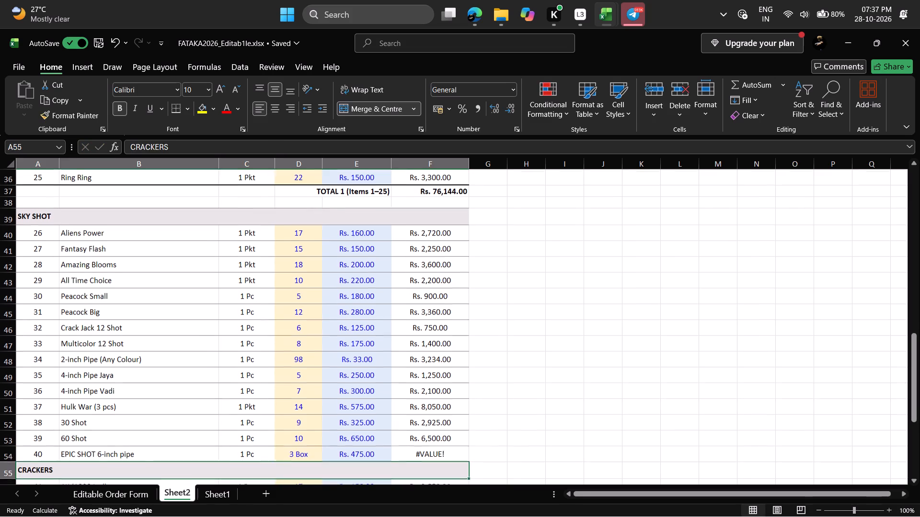
Set the Crackers quantities of 1K (1000 Lad) to 16 and 5K (5000 Lad) to 4.
{"action": "key", "text": "Down"}
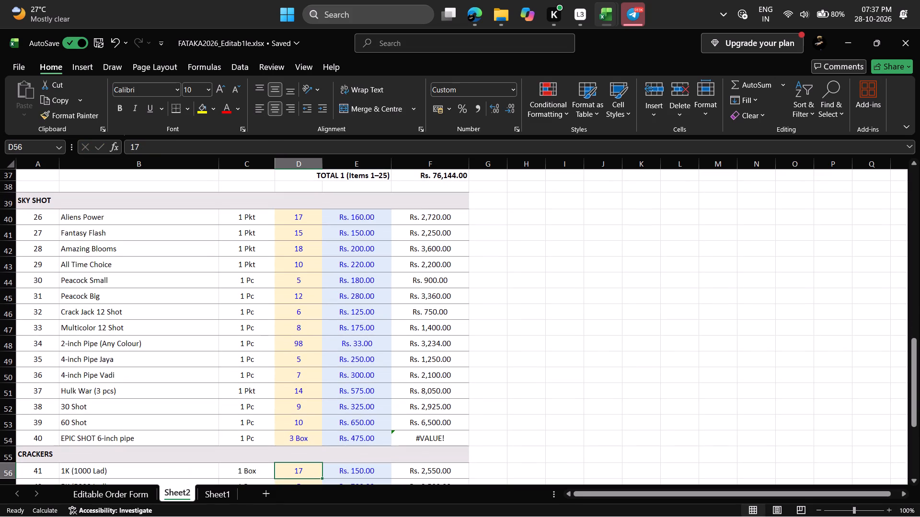
{"action": "type", "text": "16"}
{"action": "key", "text": "Down"}
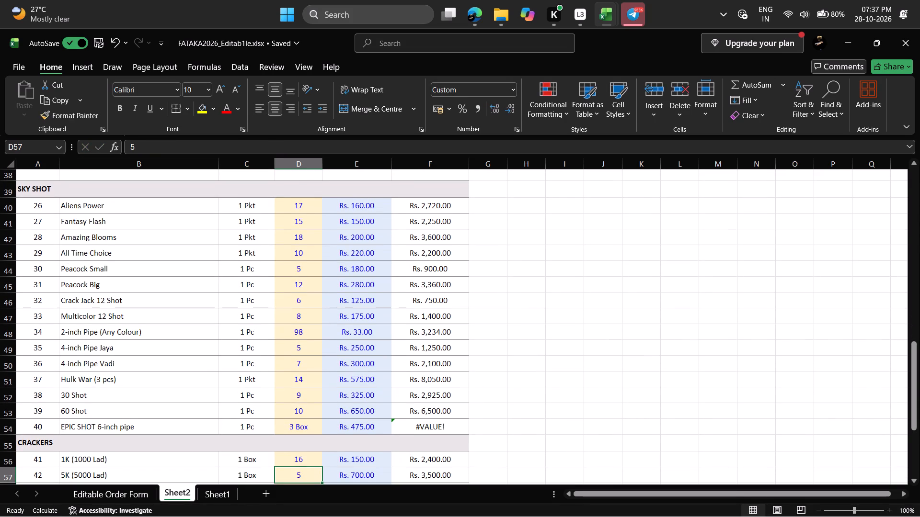
{"action": "key", "text": "4"}
{"action": "key", "text": "Down"}
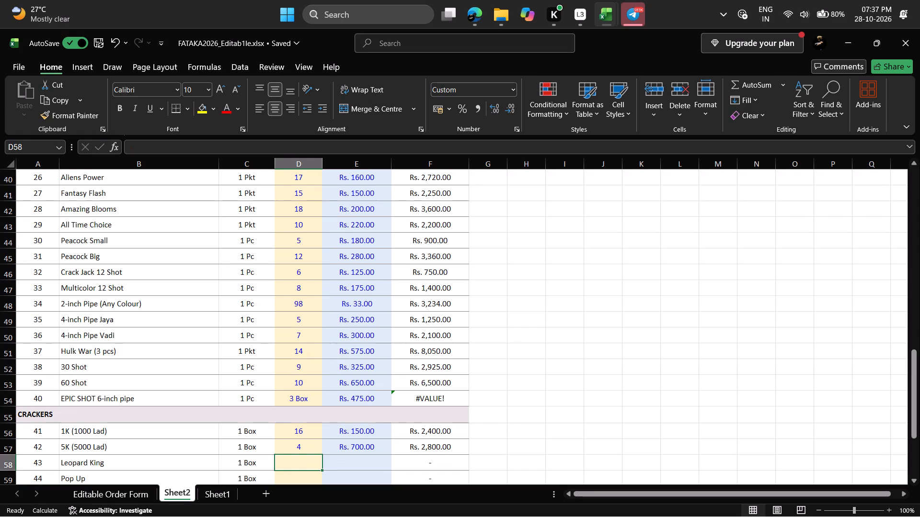
Remove the word "Box" from the EPIC SHOT 6-inch pipe's quantity, leaving the number 3.
{"action": "key", "text": "Down"}
{"action": "key", "text": "Up"}
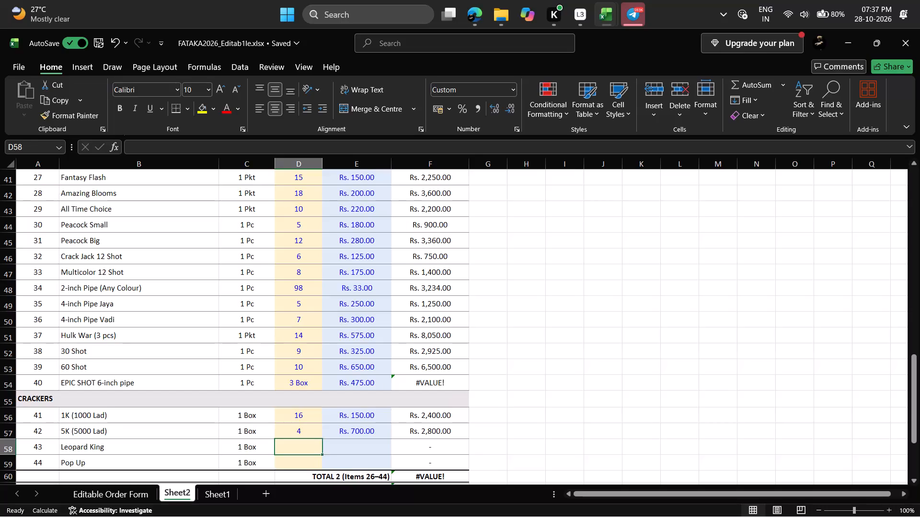
{"action": "key", "text": "Up"}
{"action": "key", "text": "Up"}
{"action": "key", "text": "Up"}
{"action": "key", "text": "Up"}
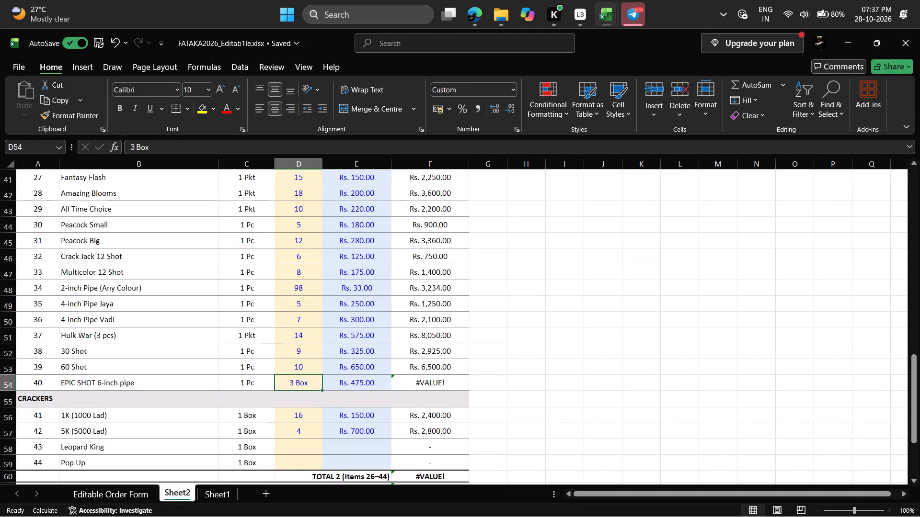
{"action": "left_click", "coordinate": [156, 146]}
{"action": "key", "text": "BackSpace"}
{"action": "key", "text": "BackSpace"}
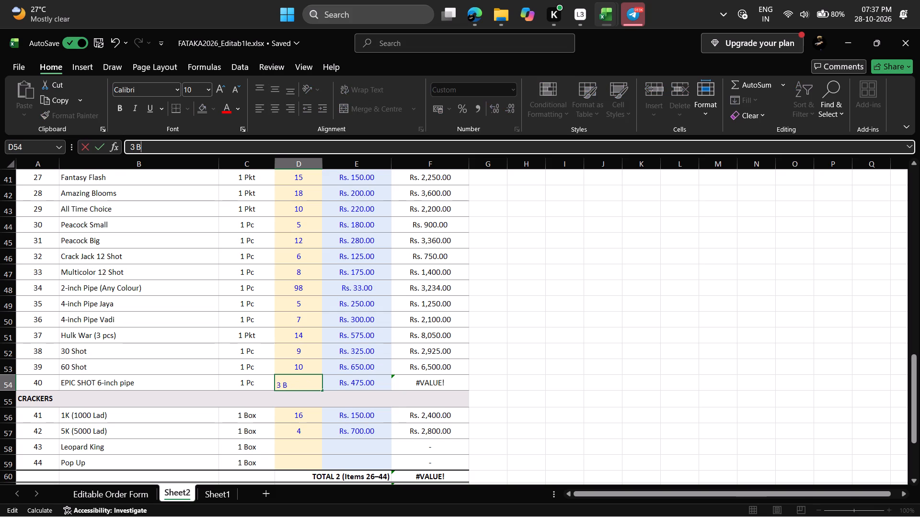
{"action": "key", "text": "BackSpace"}
{"action": "left_click", "coordinate": [621, 323]}
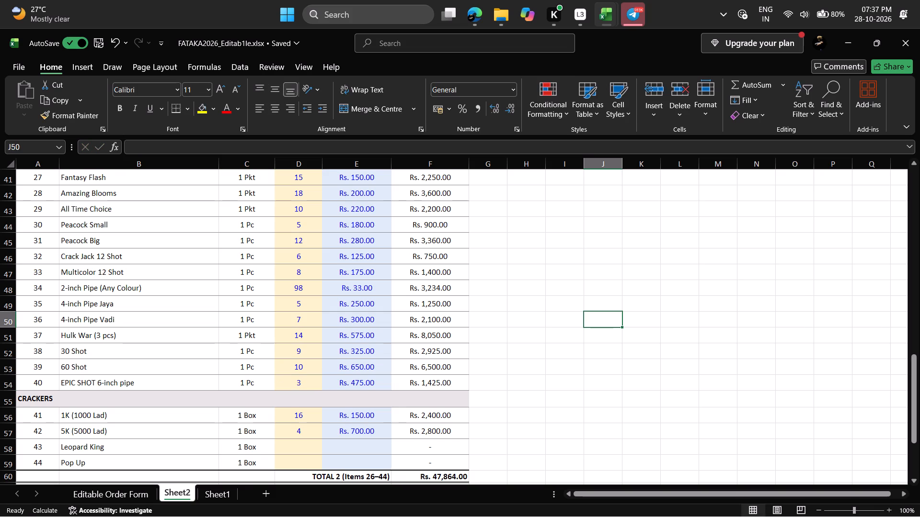
Review the whole Rahuri Purchase form on Sheet2, checking the item quantities, amounts and totals.
{"action": "scroll", "coordinate": [460, 418], "scroll_direction": "down", "scroll_amount": 2}
{"action": "scroll", "coordinate": [445, 412], "scroll_direction": "up", "scroll_amount": 2}
{"action": "scroll", "coordinate": [445, 411], "scroll_direction": "down", "scroll_amount": 2}
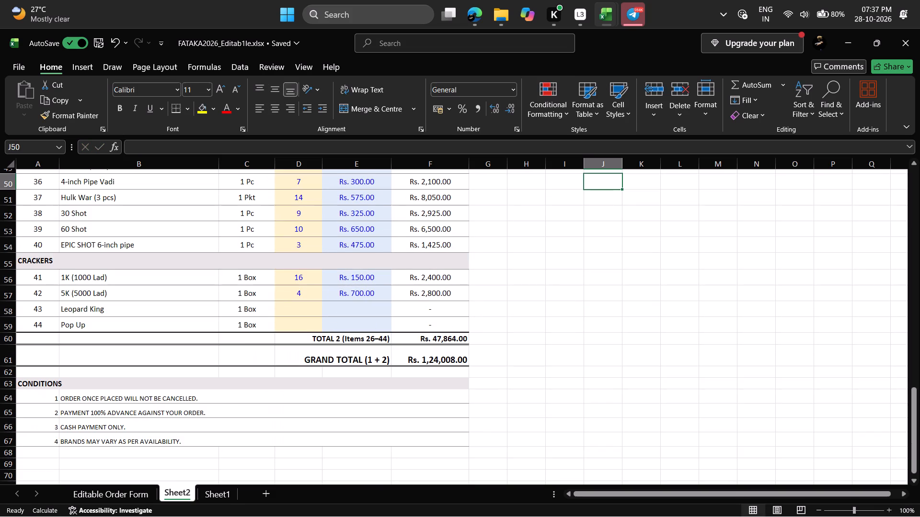
{"action": "scroll", "coordinate": [429, 363], "scroll_direction": "up", "scroll_amount": 12}
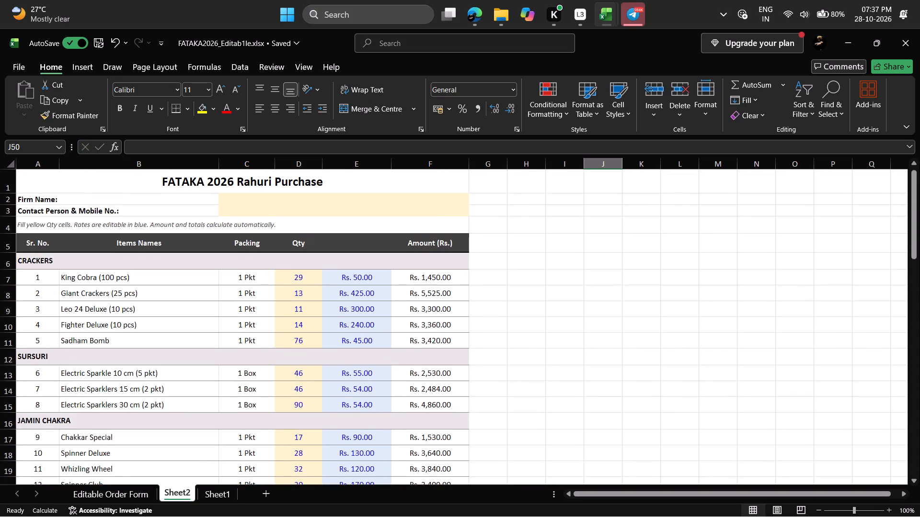
{"action": "scroll", "coordinate": [433, 363], "scroll_direction": "up", "scroll_amount": 2}
{"action": "scroll", "coordinate": [433, 363], "scroll_direction": "down", "scroll_amount": 10}
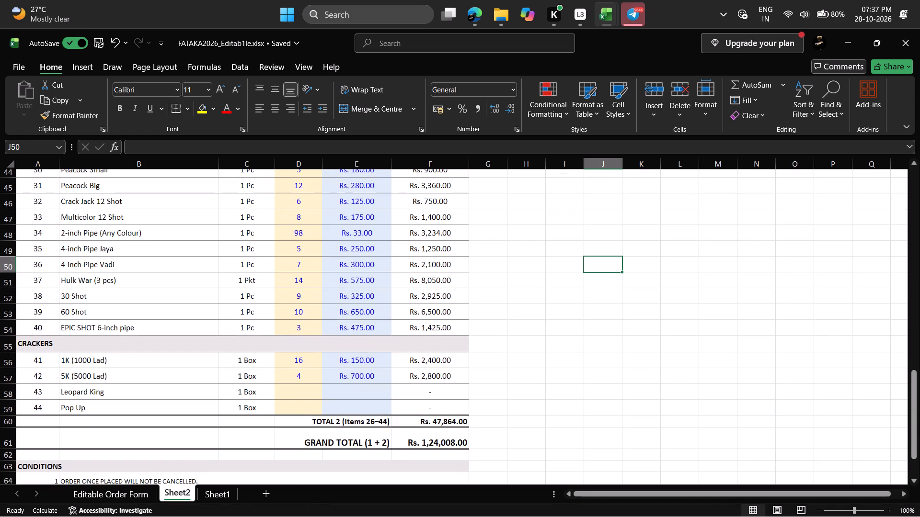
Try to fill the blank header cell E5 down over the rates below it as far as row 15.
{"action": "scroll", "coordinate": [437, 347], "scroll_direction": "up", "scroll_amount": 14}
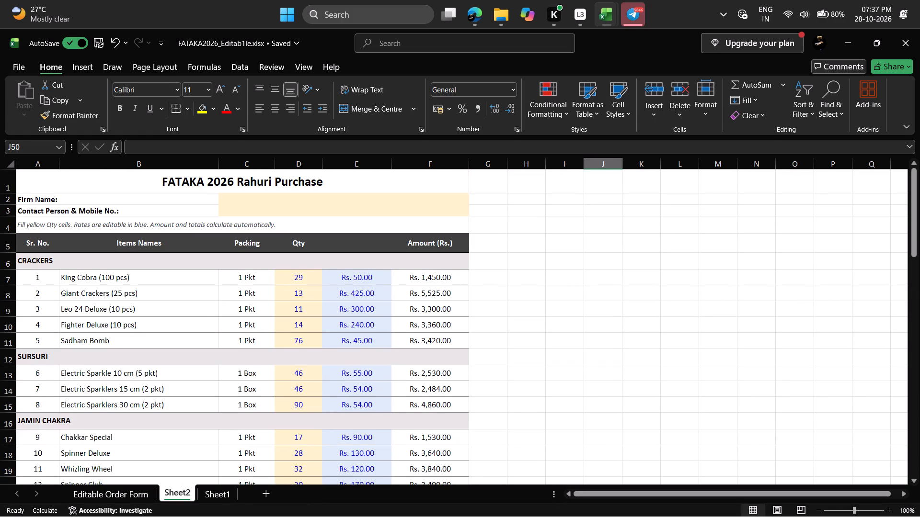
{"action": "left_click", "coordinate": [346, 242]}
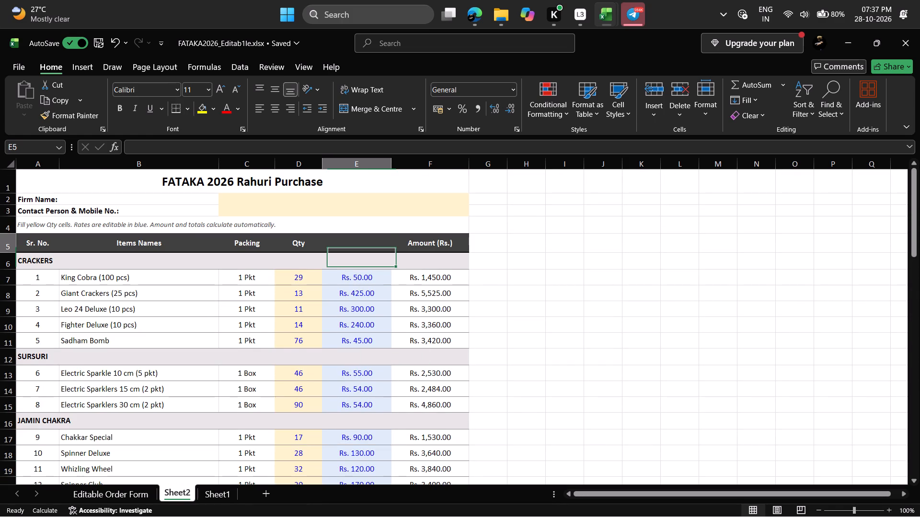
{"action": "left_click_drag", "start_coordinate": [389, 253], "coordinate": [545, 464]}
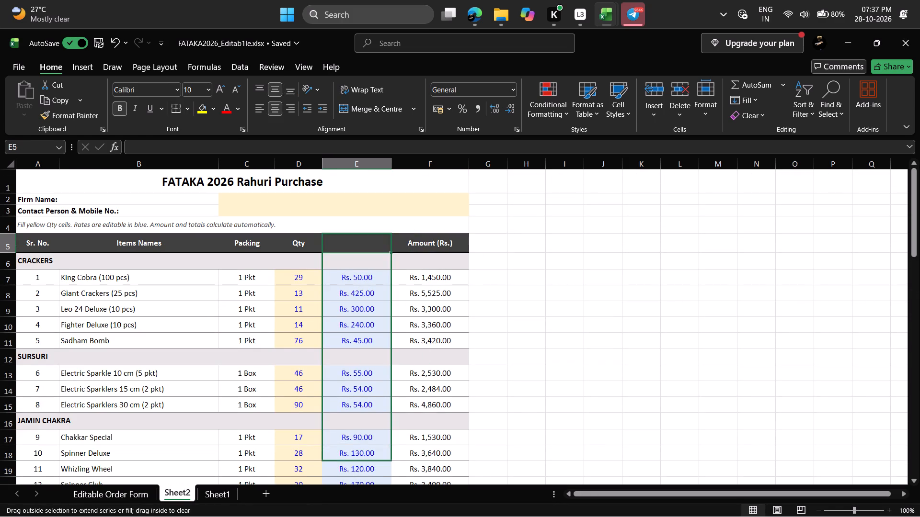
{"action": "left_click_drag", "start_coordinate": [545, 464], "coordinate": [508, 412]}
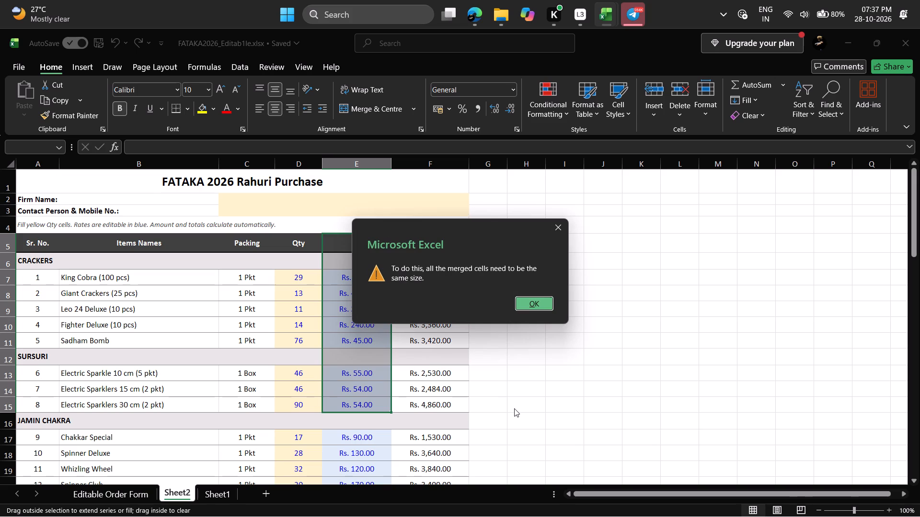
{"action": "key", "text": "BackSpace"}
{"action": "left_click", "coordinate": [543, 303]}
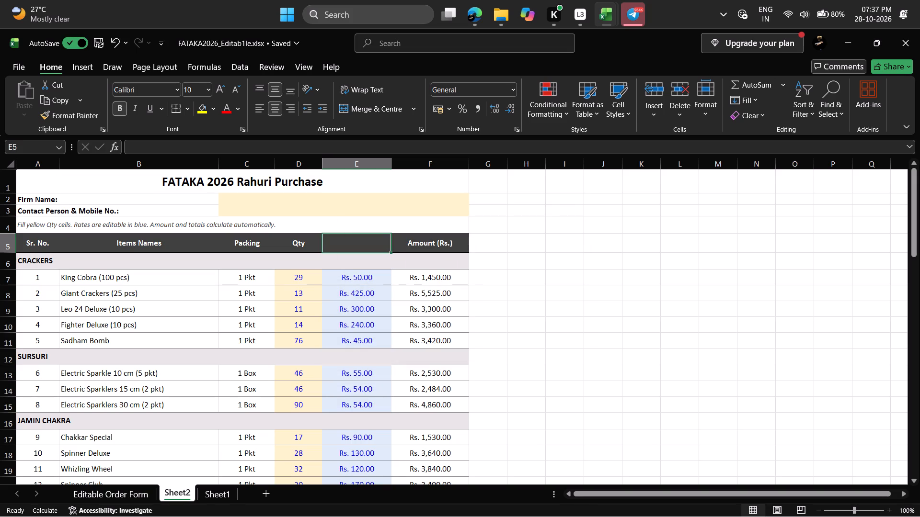
Clear the rates of the first Crackers section, items 1 to 5, from King Cobra to Sadham Bomb.
{"action": "left_click", "coordinate": [360, 250]}
{"action": "left_click", "coordinate": [358, 278]}
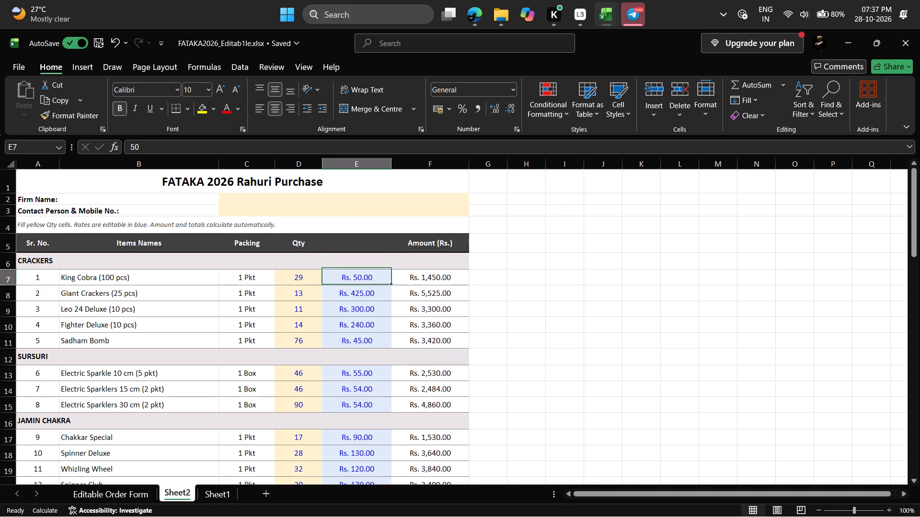
{"action": "left_click_drag", "start_coordinate": [377, 282], "coordinate": [437, 352]}
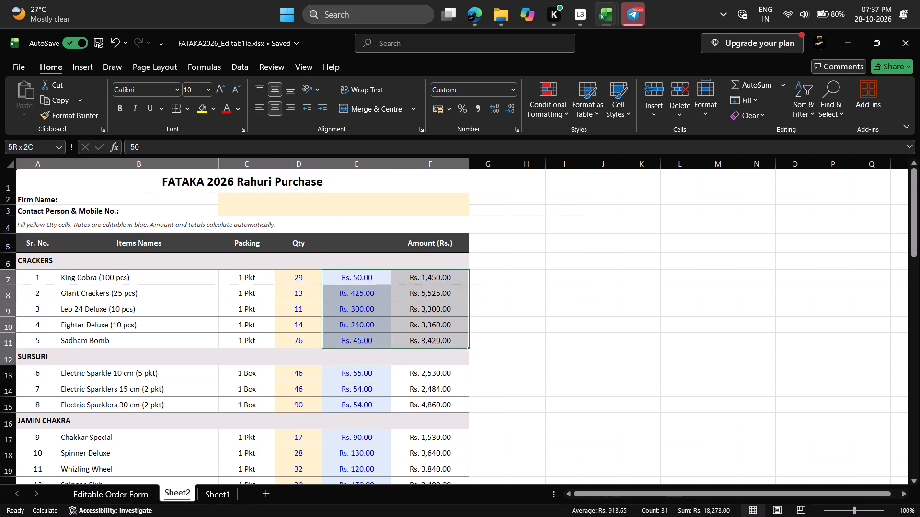
{"action": "left_click_drag", "start_coordinate": [437, 352], "coordinate": [402, 282]}
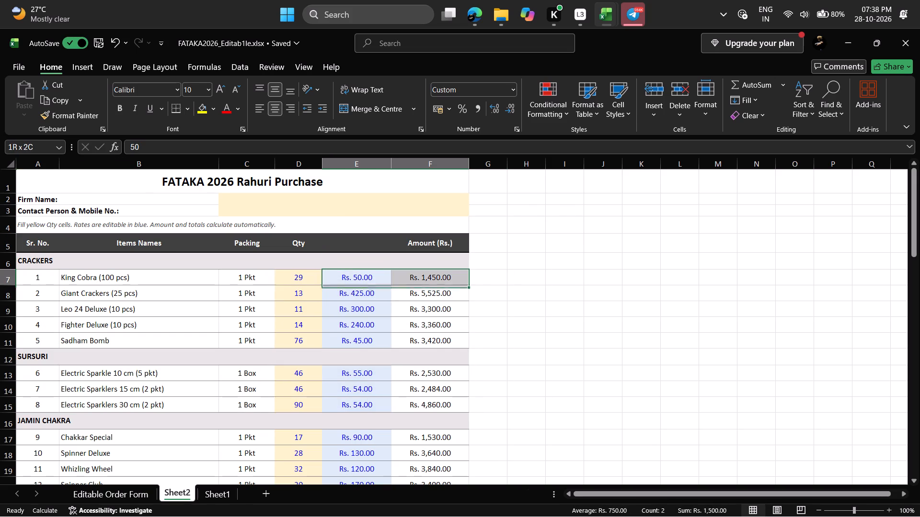
{"action": "left_click_drag", "start_coordinate": [402, 282], "coordinate": [416, 337]}
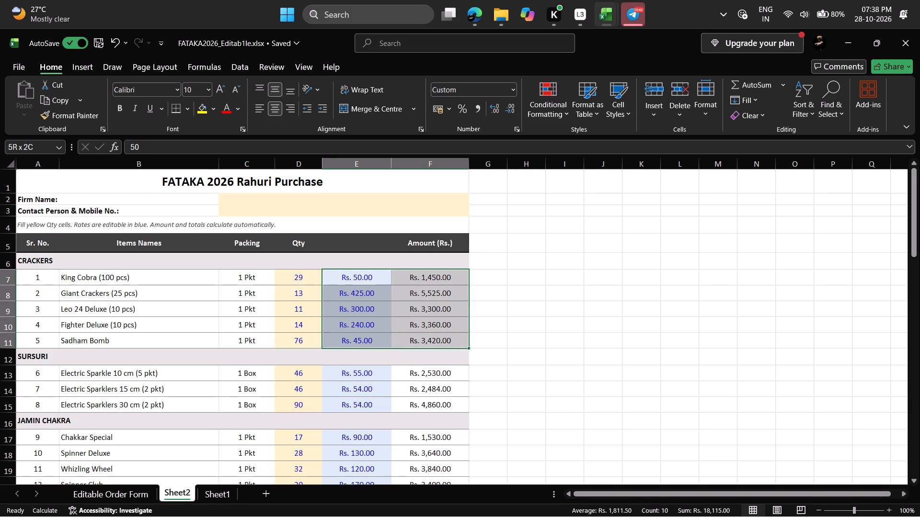
{"action": "left_click_drag", "start_coordinate": [416, 337], "coordinate": [457, 343]}
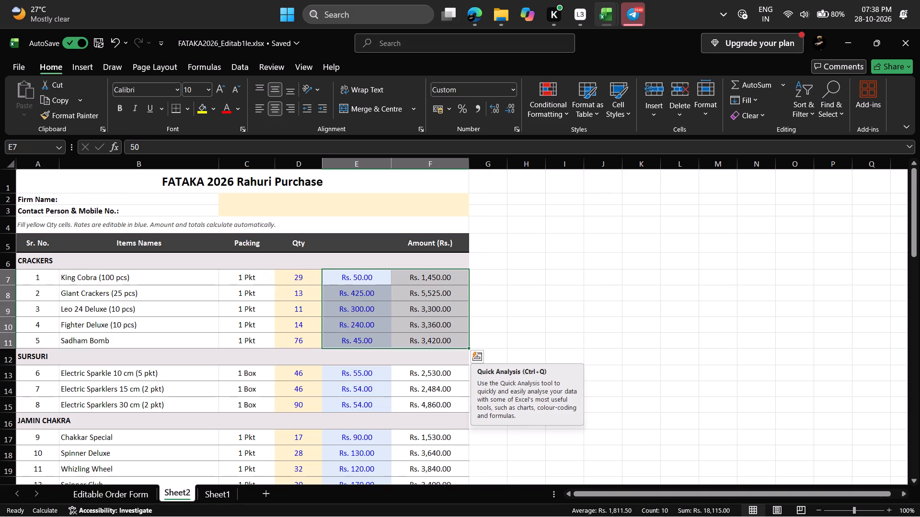
{"action": "key", "text": "BackSpace"}
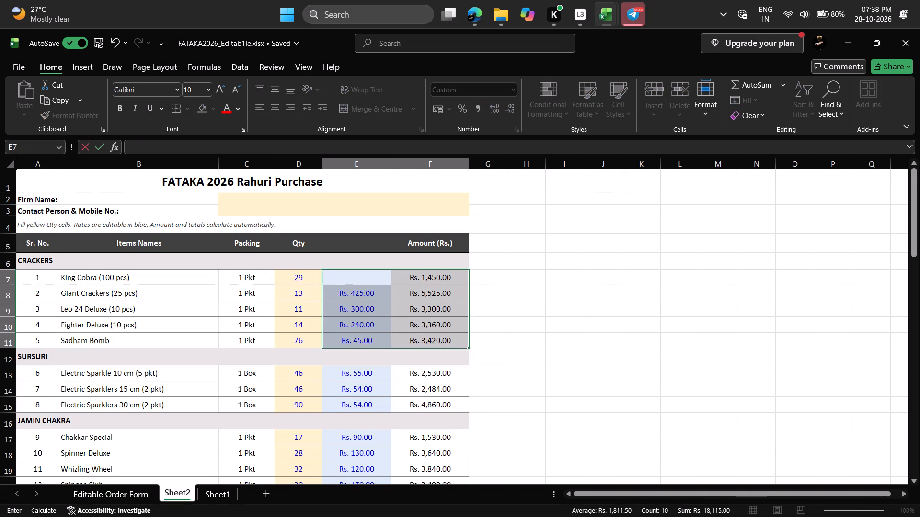
{"action": "key", "text": "Down"}
{"action": "key", "text": "BackSpace"}
{"action": "key", "text": "Down"}
{"action": "key", "text": "BackSpace"}
{"action": "key", "text": "Down"}
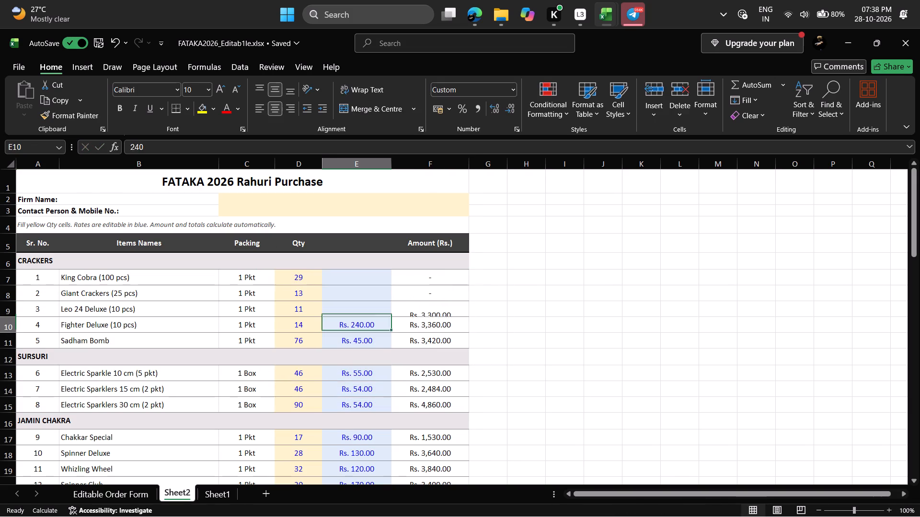
{"action": "key", "text": "BackSpace"}
{"action": "key", "text": "Down"}
{"action": "key", "text": "BackSpace"}
Clear the "Amount (Rs.)" column heading in the header row.
{"action": "key", "text": "Right"}
{"action": "key", "text": "Up"}
{"action": "key", "text": "Up"}
{"action": "key", "text": "Up"}
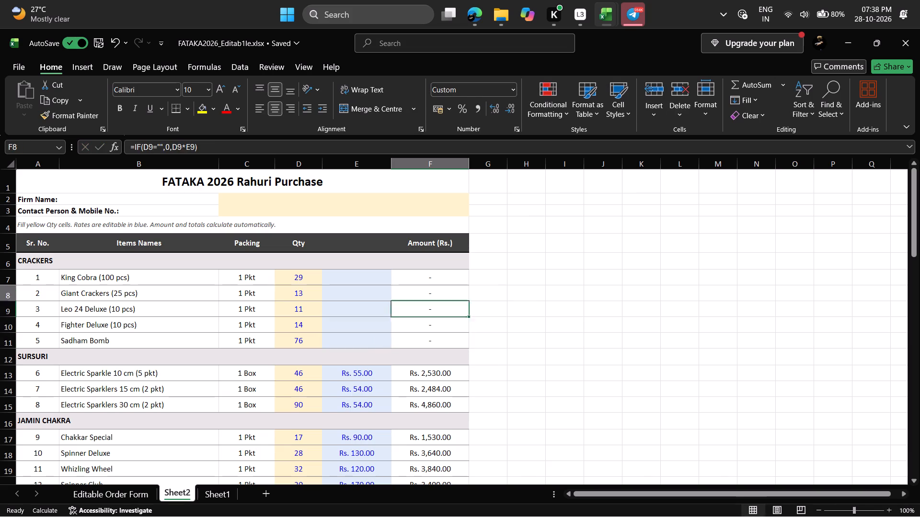
{"action": "key", "text": "Up"}
{"action": "key", "text": "Up"}
{"action": "key", "text": "Up"}
{"action": "key", "text": "BackSpace"}
{"action": "key", "text": "Down"}
Clear the amount formula of Electric Sparkle 10 cm (5 pkt) in the Sursuri section.
{"action": "key", "text": "Down"}
{"action": "key", "text": "Down"}
{"action": "key", "text": "Down"}
{"action": "key", "text": "Down"}
{"action": "key", "text": "Down"}
{"action": "key", "text": "Down"}
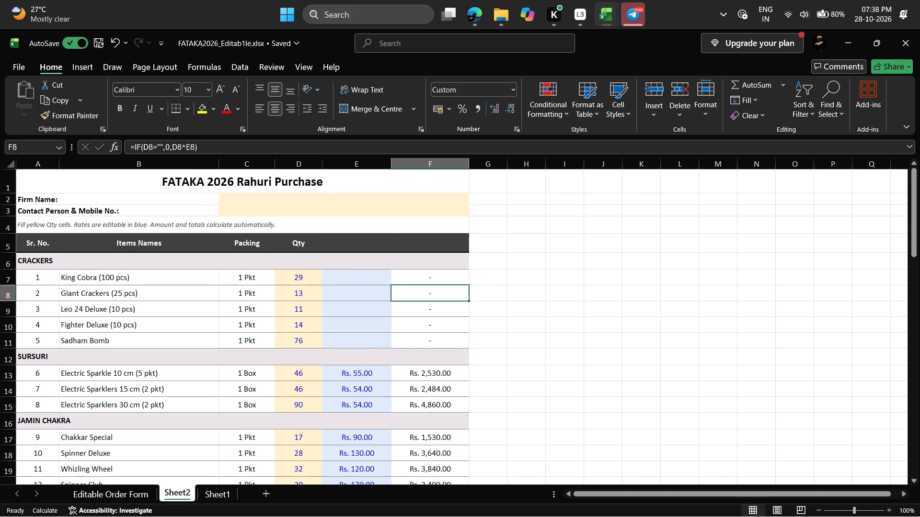
{"action": "key", "text": "Down"}
{"action": "key", "text": "BackSpace"}
Clear the rates of the three Sursuri items, from Electric Sparkle 10 cm to Electric Sparklers 30 cm.
{"action": "key", "text": "Left"}
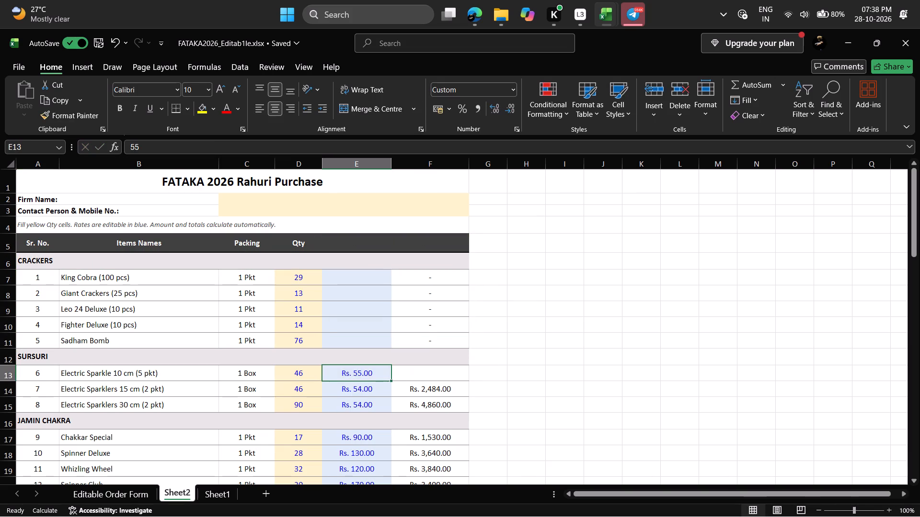
{"action": "key", "text": "BackSpace"}
{"action": "key", "text": "Down"}
{"action": "key", "text": "BackSpace"}
{"action": "key", "text": "Down"}
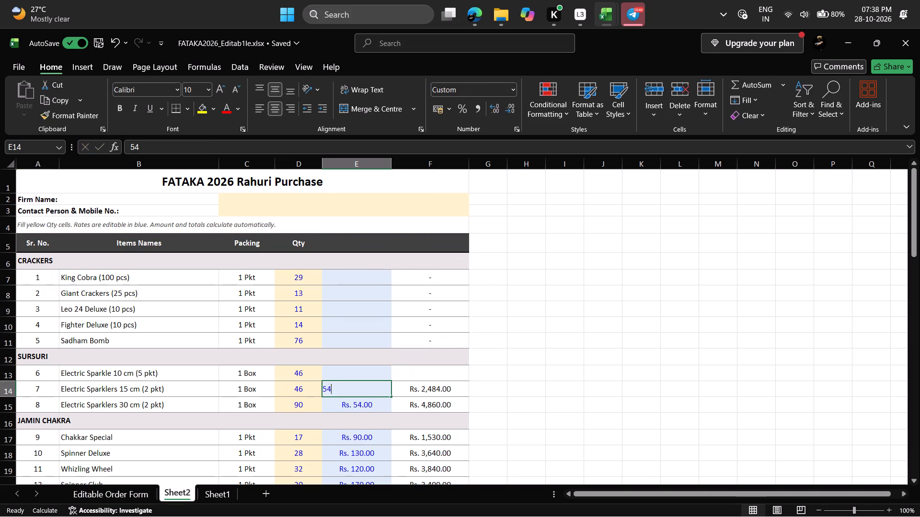
{"action": "key", "text": "BackSpace"}
{"action": "key", "text": "Down"}
Clear the JAMIN CHAKRA section heading in row 16.
{"action": "key", "text": "BackSpace"}
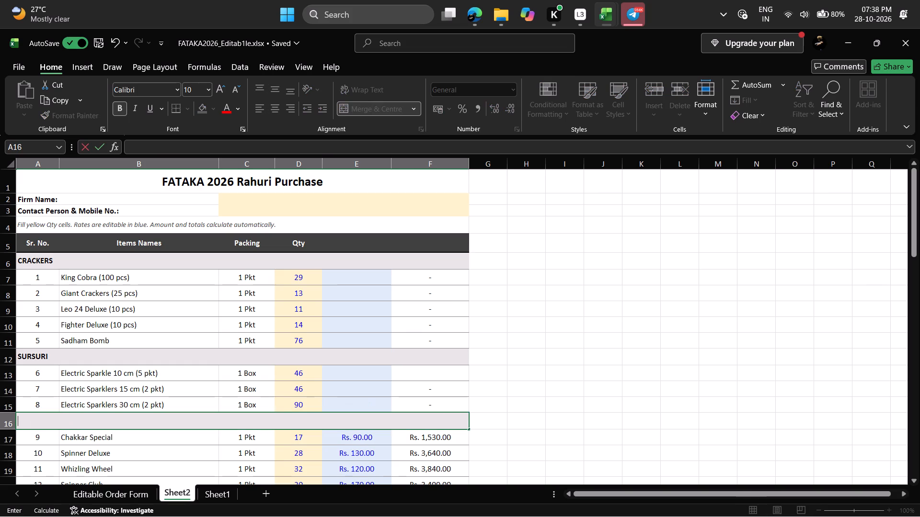
{"action": "key", "text": "Down"}
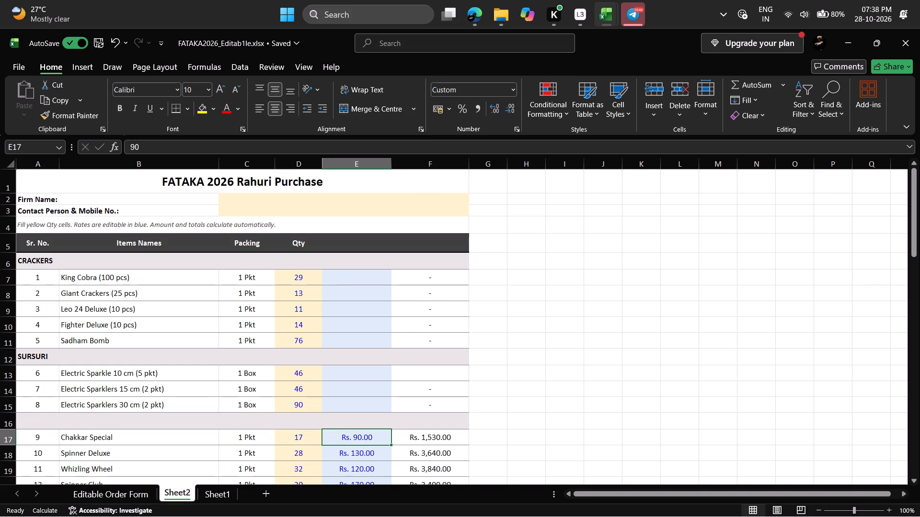
Clear the rates of items 9 to 12, from Chakkar Special to Spinner Club.
{"action": "key", "text": "BackSpace"}
{"action": "key", "text": "Down"}
{"action": "key", "text": "BackSpace"}
{"action": "key", "text": "Down"}
{"action": "key", "text": "BackSpace"}
{"action": "key", "text": "Down"}
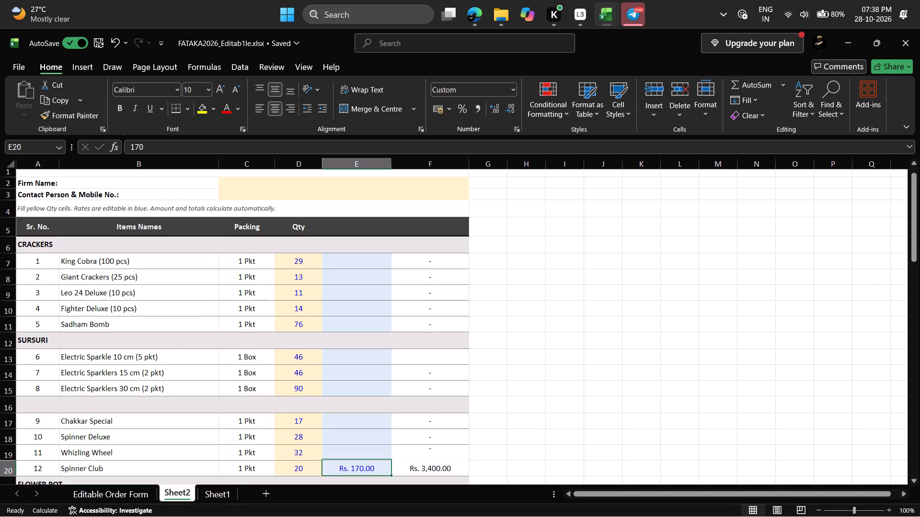
{"action": "key", "text": "BackSpace"}
{"action": "key", "text": "Down"}
Clear the rates of the Flower Pot items 13 to 16, from Colour Koti to Mud Pot.
{"action": "key", "text": "Down"}
{"action": "key", "text": "BackSpace"}
{"action": "key", "text": "Down"}
{"action": "key", "text": "BackSpace"}
{"action": "key", "text": "Down"}
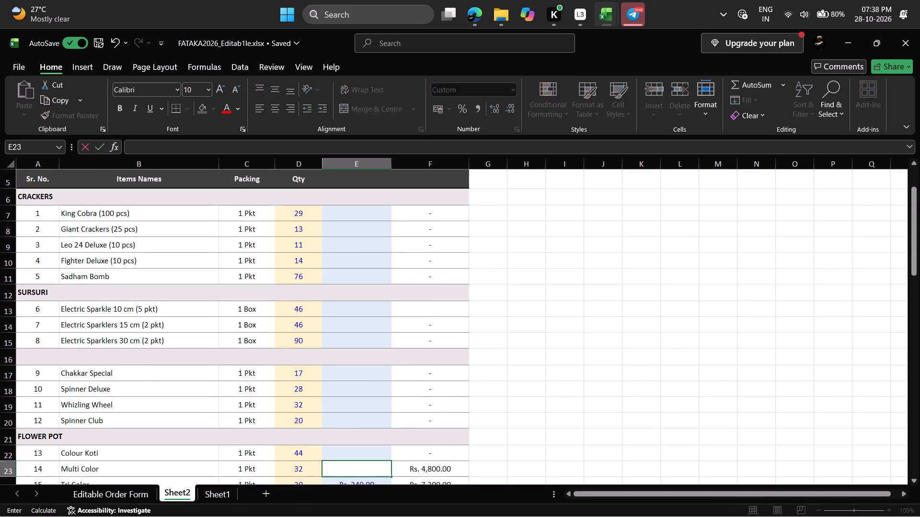
{"action": "key", "text": "BackSpace"}
{"action": "key", "text": "Down"}
{"action": "key", "text": "BackSpace"}
{"action": "key", "text": "Down"}
Clear the rates of the two Rocket items, Color Rocket and Crackling Rocket Lunik.
{"action": "key", "text": "Down"}
{"action": "key", "text": "BackSpace"}
{"action": "key", "text": "Down"}
{"action": "key", "text": "BackSpace"}
{"action": "key", "text": "Down"}
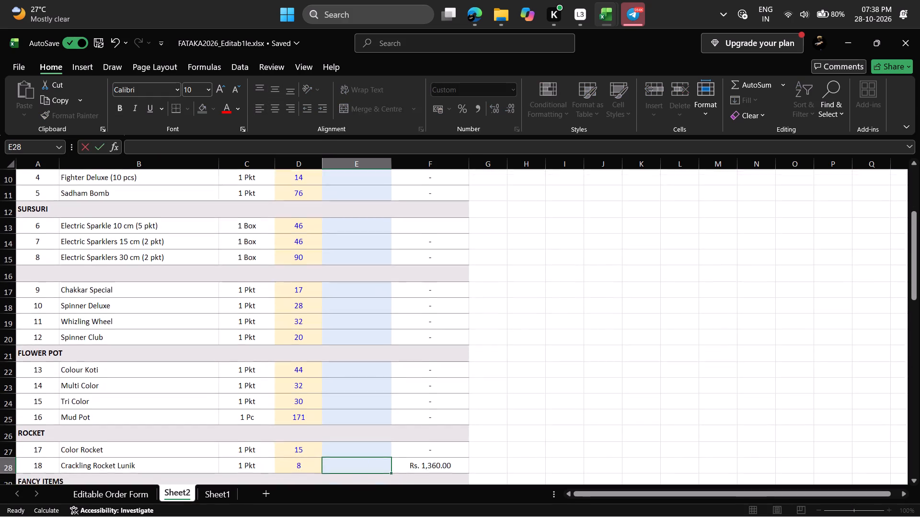
Clear the rates of the Fancy Items 19 to 25, from TIM TAM to Ring Ring.
{"action": "key", "text": "Down"}
{"action": "key", "text": "BackSpace"}
{"action": "key", "text": "Down"}
{"action": "key", "text": "Down"}
{"action": "key", "text": "Up"}
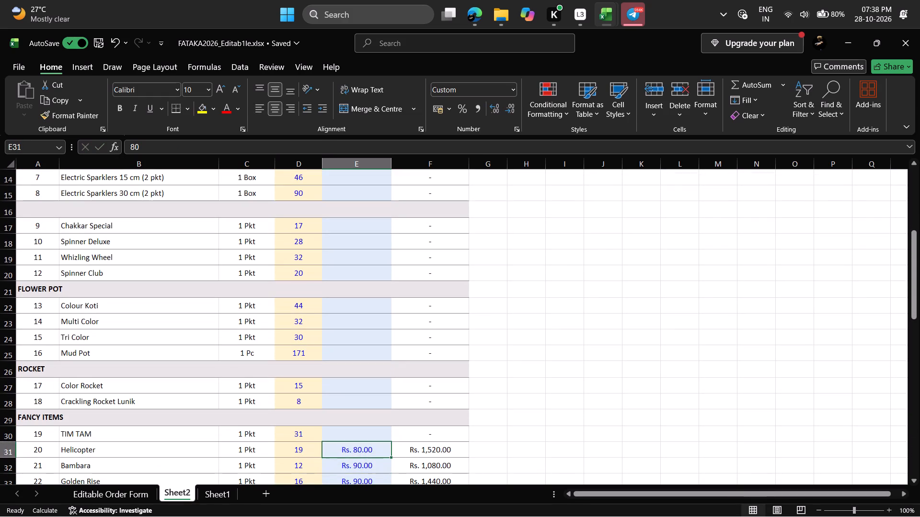
{"action": "key", "text": "BackSpace"}
{"action": "key", "text": "Down"}
{"action": "key", "text": "BackSpace"}
{"action": "key", "text": "Down"}
{"action": "key", "text": "BackSpace"}
{"action": "key", "text": "Down"}
{"action": "key", "text": "BackSpace"}
{"action": "key", "text": "Down"}
{"action": "key", "text": "BackSpace"}
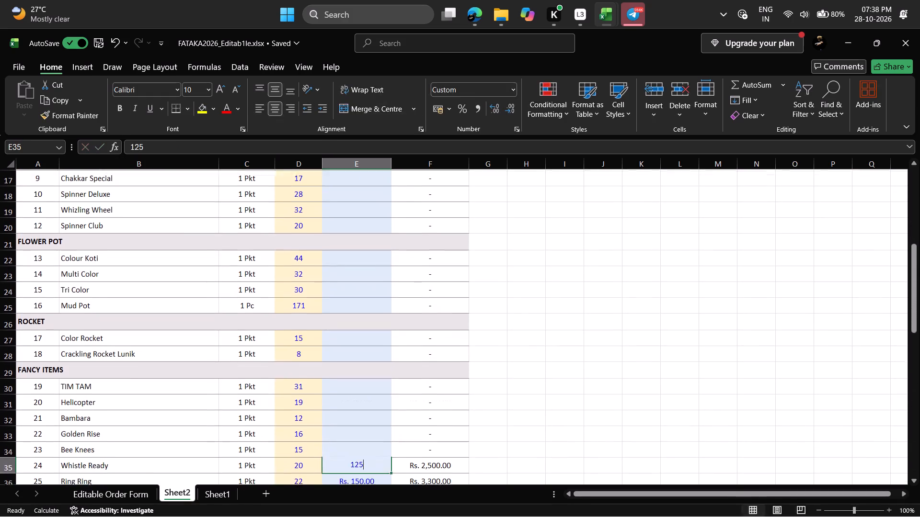
{"action": "key", "text": "Down"}
{"action": "key", "text": "BackSpace"}
{"action": "key", "text": "Down"}
Clear the rates of the Sky Shot items 26 to 31, from Aliens Power to Peacock Big.
{"action": "key", "text": "Down"}
{"action": "key", "text": "Down"}
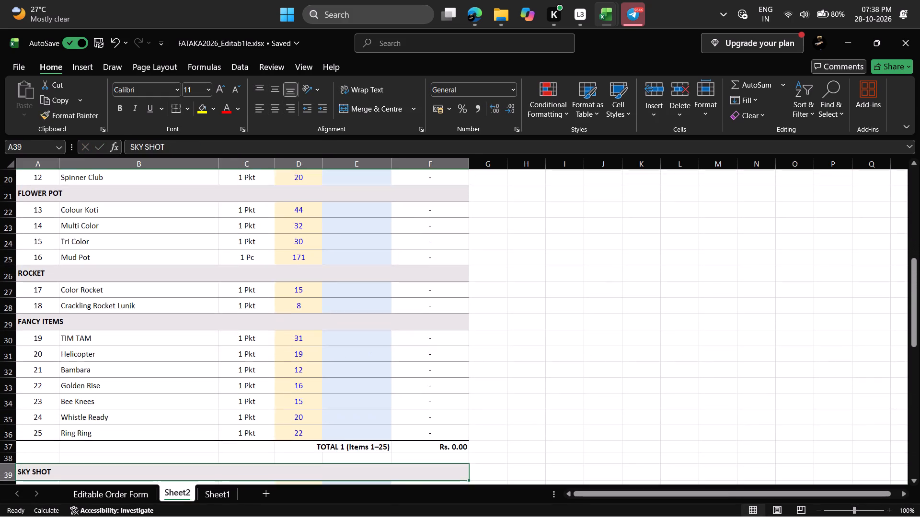
{"action": "key", "text": "Down"}
{"action": "key", "text": "BackSpace"}
{"action": "key", "text": "Down"}
{"action": "key", "text": "Down"}
{"action": "key", "text": "Up"}
{"action": "key", "text": "BackSpace"}
{"action": "key", "text": "Down"}
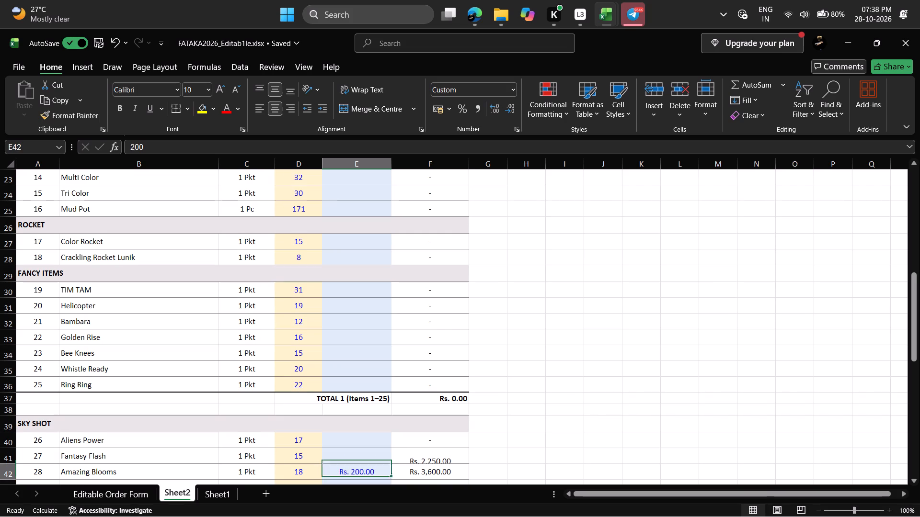
{"action": "key", "text": "BackSpace"}
{"action": "key", "text": "Down"}
{"action": "key", "text": "BackSpace"}
{"action": "key", "text": "Down"}
{"action": "key", "text": "BackSpace"}
{"action": "key", "text": "Down"}
{"action": "key", "text": "BackSpace"}
{"action": "key", "text": "Down"}
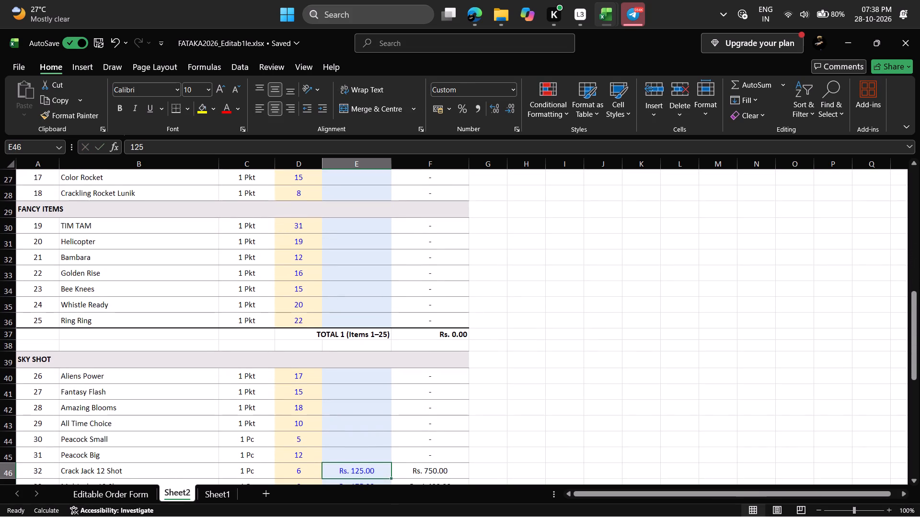
Clear the rates of the Sky Shot items 32 to 36, from Crack Jack 12 Shot to 4-inch Pipe Vadi.
{"action": "key", "text": "BackSpace"}
{"action": "key", "text": "Down"}
{"action": "key", "text": "BackSpace"}
{"action": "key", "text": "Down"}
{"action": "key", "text": "BackSpace"}
{"action": "key", "text": "Down"}
{"action": "key", "text": "BackSpace"}
{"action": "key", "text": "Down"}
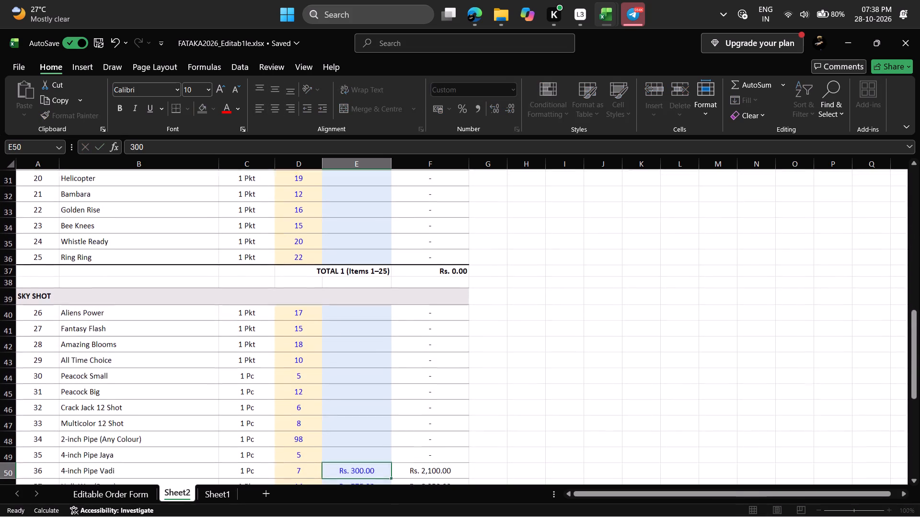
{"action": "key", "text": "BackSpace"}
{"action": "key", "text": "Down"}
Clear the rates of the Sky Shot items 37 to 40, from Hulk War to EPIC SHOT 6-inch pipe.
{"action": "key", "text": "BackSpace"}
{"action": "key", "text": "Down"}
{"action": "key", "text": "BackSpace"}
{"action": "key", "text": "Down"}
{"action": "key", "text": "BackSpace"}
{"action": "key", "text": "Down"}
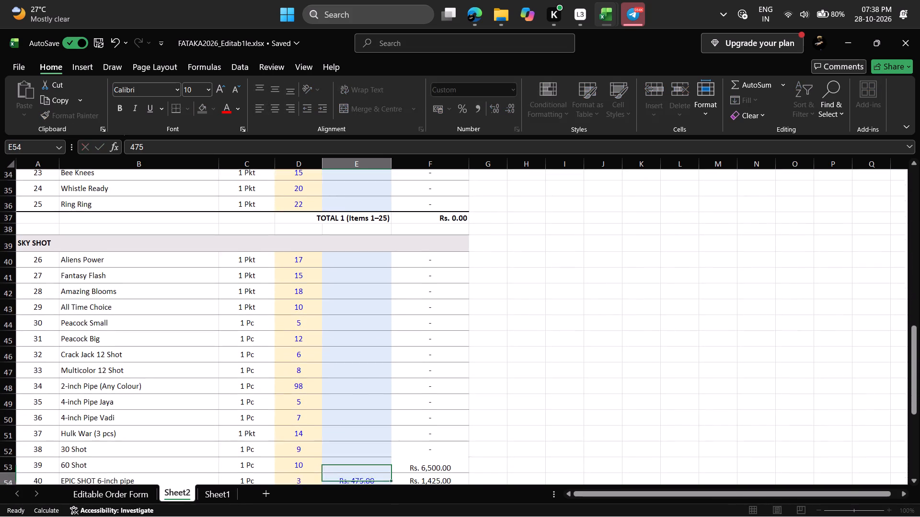
{"action": "key", "text": "BackSpace"}
{"action": "key", "text": "Down"}
Clear the rates of 1K (1000 Lad) and 5K (5000 Lad) in the last Crackers section.
{"action": "key", "text": "Down"}
{"action": "key", "text": "BackSpace"}
{"action": "key", "text": "Down"}
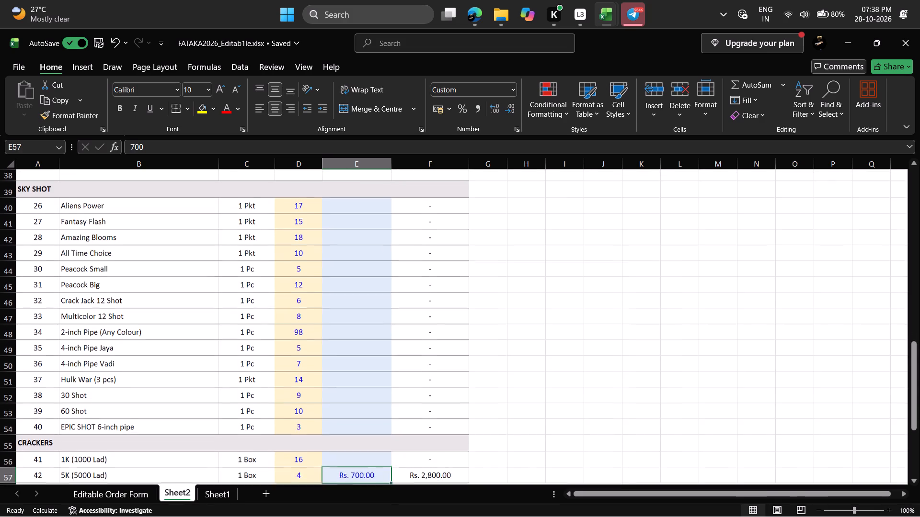
{"action": "key", "text": "Down"}
{"action": "key", "text": "BackSpace"}
{"action": "key", "text": "Up"}
{"action": "key", "text": "BackSpace"}
{"action": "key", "text": "Down"}
{"action": "key", "text": "Down"}
{"action": "key", "text": "Down"}
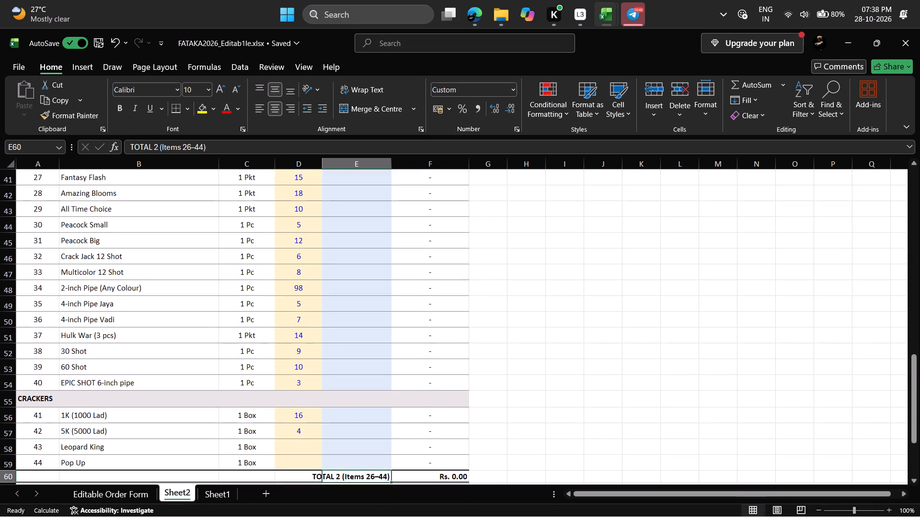
Check the rate and amount columns and the totals from the conditions back up to the Flower Pot section.
{"action": "key", "text": "Down"}
{"action": "key", "text": "Down"}
{"action": "key", "text": "Down"}
{"action": "key", "text": "Down"}
{"action": "key", "text": "Down"}
{"action": "key", "text": "Down"}
{"action": "key", "text": "Down"}
{"action": "key", "text": "Down"}
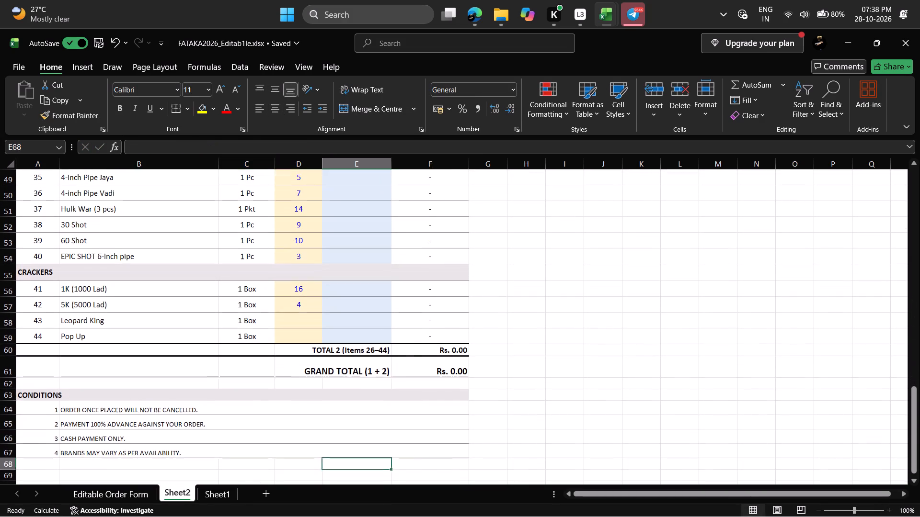
{"action": "key", "text": "Up"}
{"action": "key", "text": "Up"}
{"action": "key", "text": "Up"}
{"action": "key", "text": "Up"}
{"action": "key", "text": "Up"}
{"action": "key", "text": "Up"}
{"action": "key", "text": "Up"}
{"action": "key", "text": "Up"}
{"action": "key", "text": "Up"}
{"action": "key", "text": "Up"}
{"action": "key", "text": "Up"}
{"action": "key", "text": "Up"}
{"action": "key", "text": "Up"}
{"action": "key", "text": "Up"}
{"action": "key", "text": "Up"}
{"action": "key", "text": "Up"}
{"action": "key", "text": "Up"}
{"action": "key", "text": "Up"}
{"action": "key", "text": "Up"}
{"action": "key", "text": "Up"}
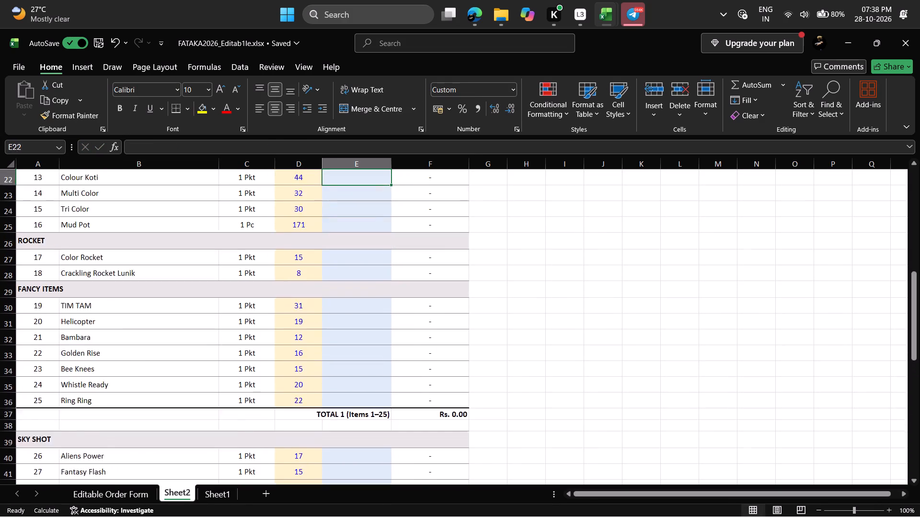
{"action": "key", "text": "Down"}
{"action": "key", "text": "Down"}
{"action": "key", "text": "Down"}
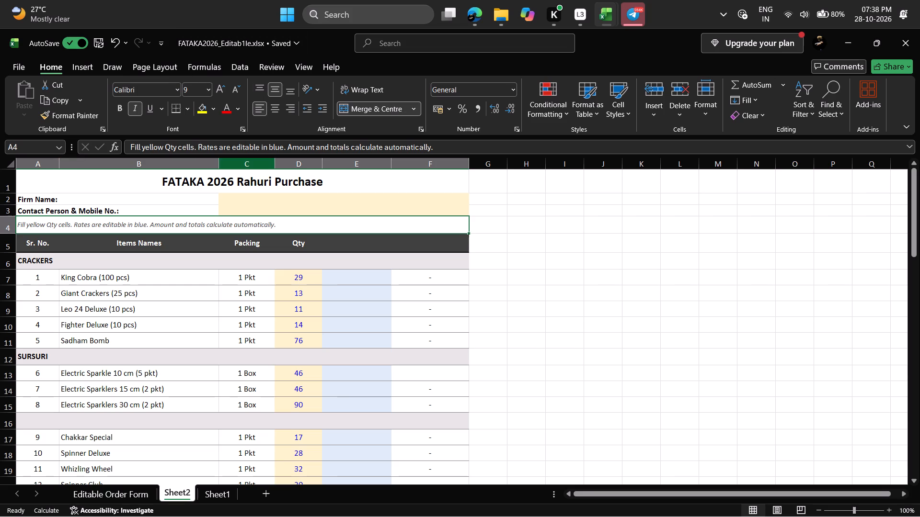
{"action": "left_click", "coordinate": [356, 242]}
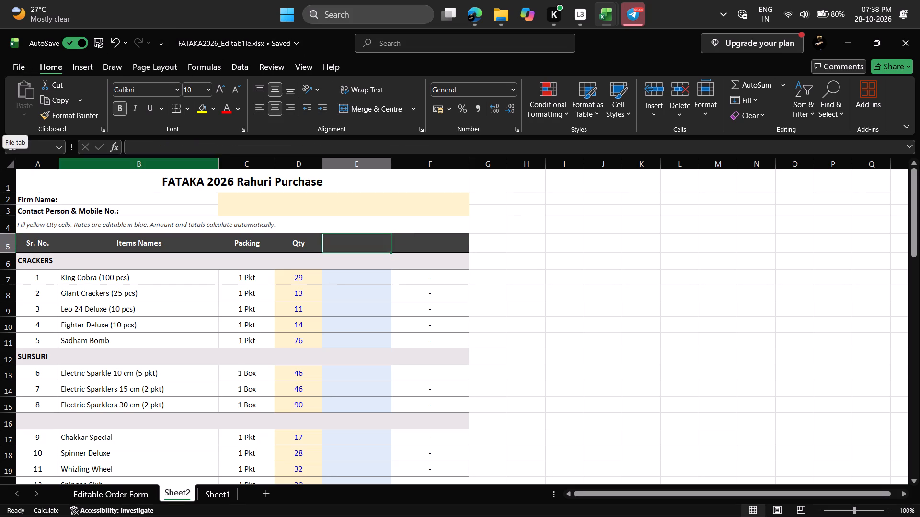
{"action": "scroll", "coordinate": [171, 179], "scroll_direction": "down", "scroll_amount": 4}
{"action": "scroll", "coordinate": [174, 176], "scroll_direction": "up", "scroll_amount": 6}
Start exporting the workbook by changing its file type and name the copy "FATAKA2026 Rahuri".
{"action": "left_click", "coordinate": [16, 64]}
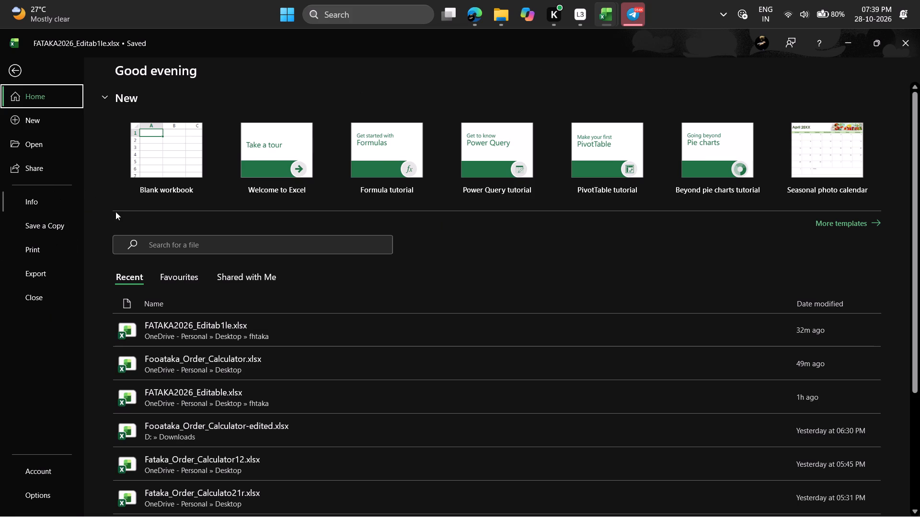
{"action": "left_click", "coordinate": [57, 274]}
{"action": "left_click", "coordinate": [204, 134]}
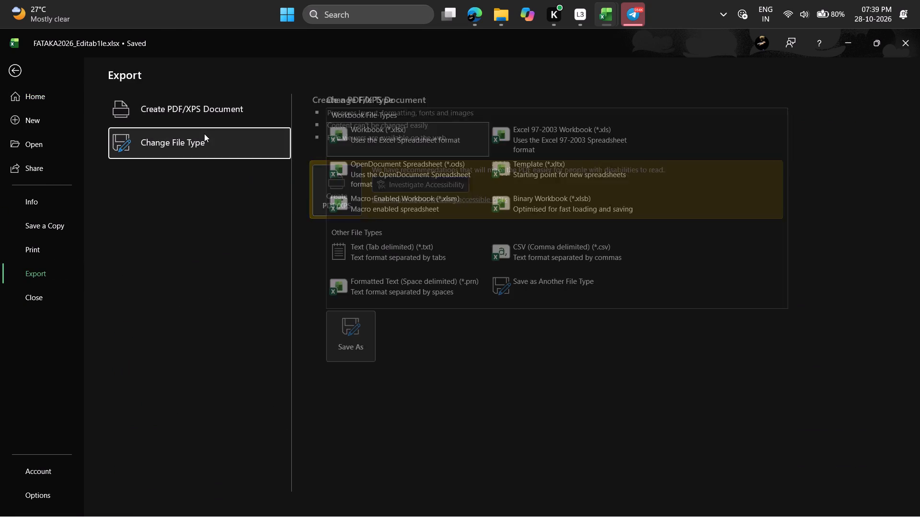
{"action": "left_click", "coordinate": [341, 358]}
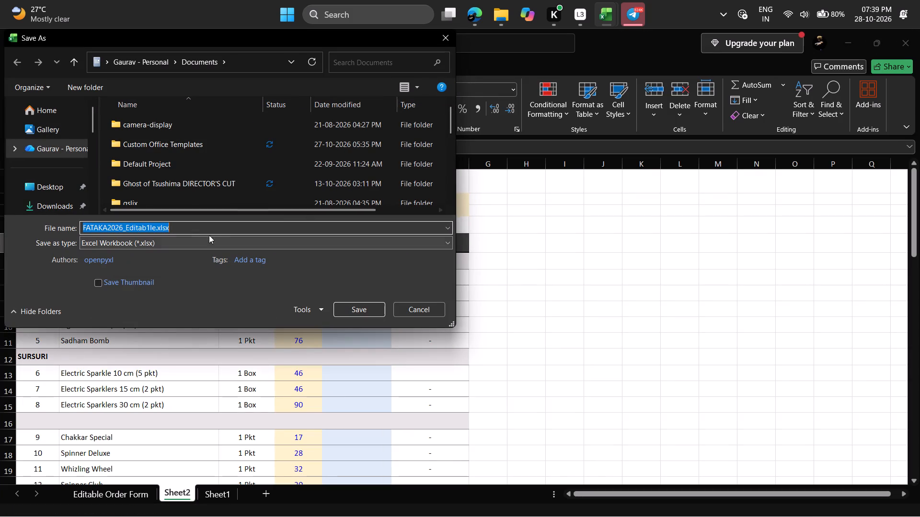
{"action": "left_click", "coordinate": [151, 225]}
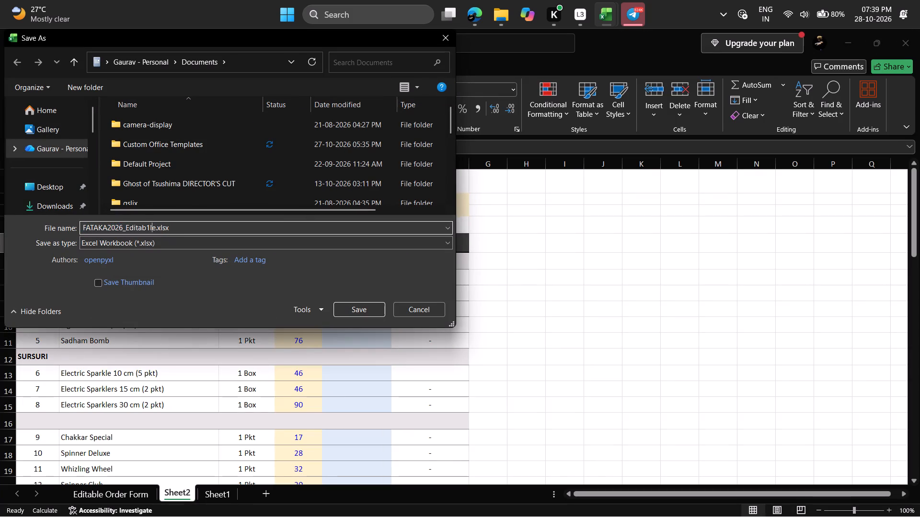
{"action": "key", "text": "Right"}
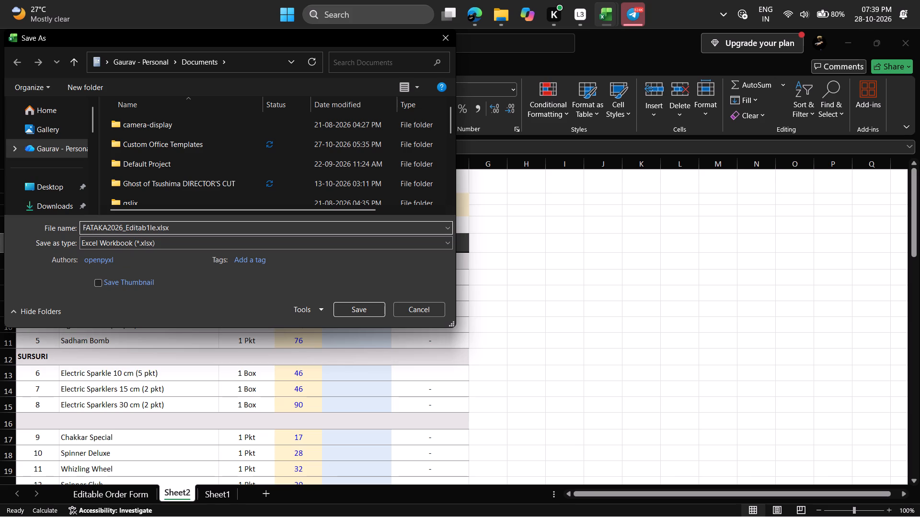
{"action": "type", "text": "ah"}
{"action": "key", "text": "BackSpace"}
{"action": "key", "text": "BackSpace"}
{"action": "key", "text": "BackSpace"}
{"action": "key", "text": "BackSpace"}
{"action": "key", "text": "BackSpace"}
{"action": "key", "text": "BackSpace"}
{"action": "key", "text": "BackSpace"}
{"action": "key", "text": "BackSpace"}
{"action": "key", "text": "BackSpace"}
{"action": "key", "text": "BackSpace"}
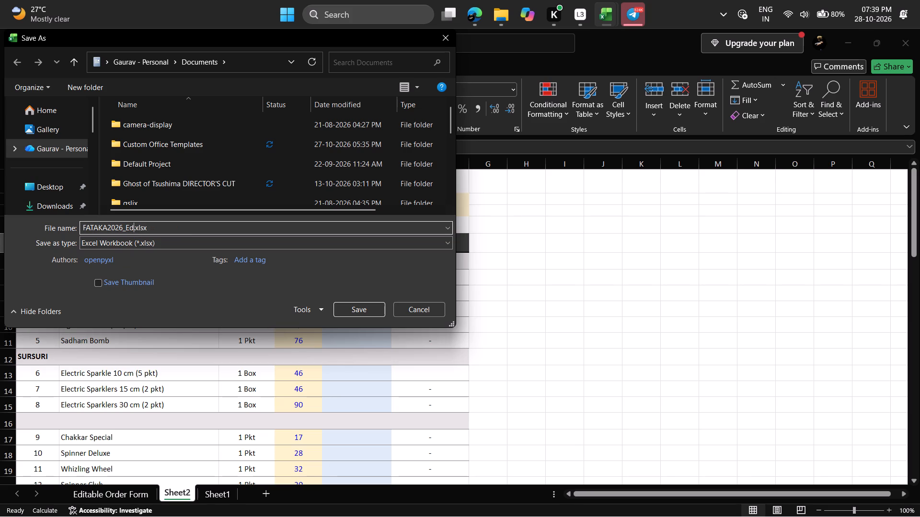
{"action": "key", "text": "BackSpace"}
{"action": "key", "text": "BackSpace"}
{"action": "key", "text": "BackSpace"}
{"action": "key", "text": "space"}
{"action": "type", "text": "ah"}
{"action": "type", "text": "uri"}
{"action": "key", "text": "space"}
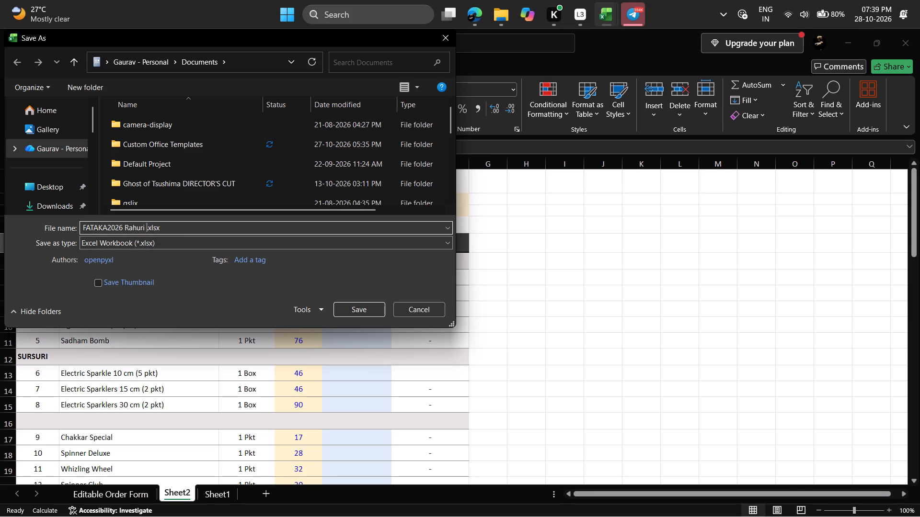
Set the copy's file type to PDF and save it in the Documents folder.
{"action": "left_click", "coordinate": [195, 247]}
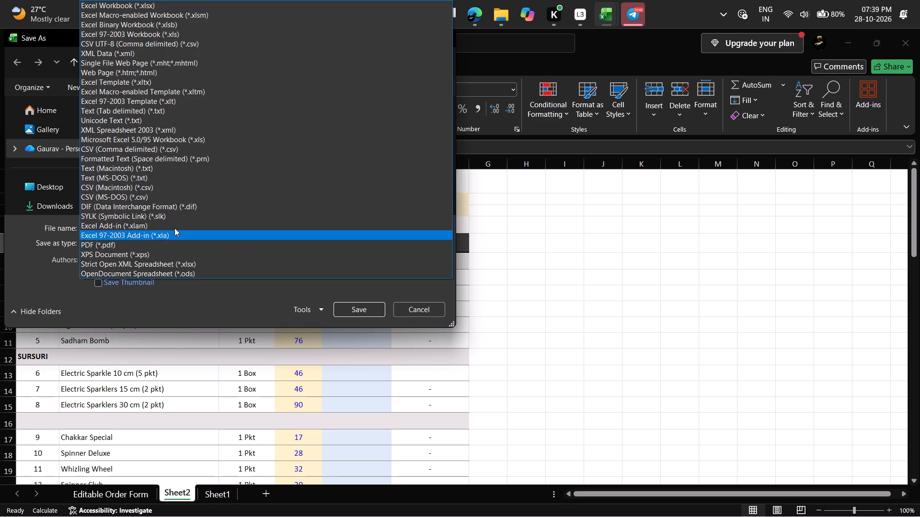
{"action": "scroll", "coordinate": [174, 224], "scroll_direction": "down", "scroll_amount": 4}
{"action": "left_click", "coordinate": [119, 248]}
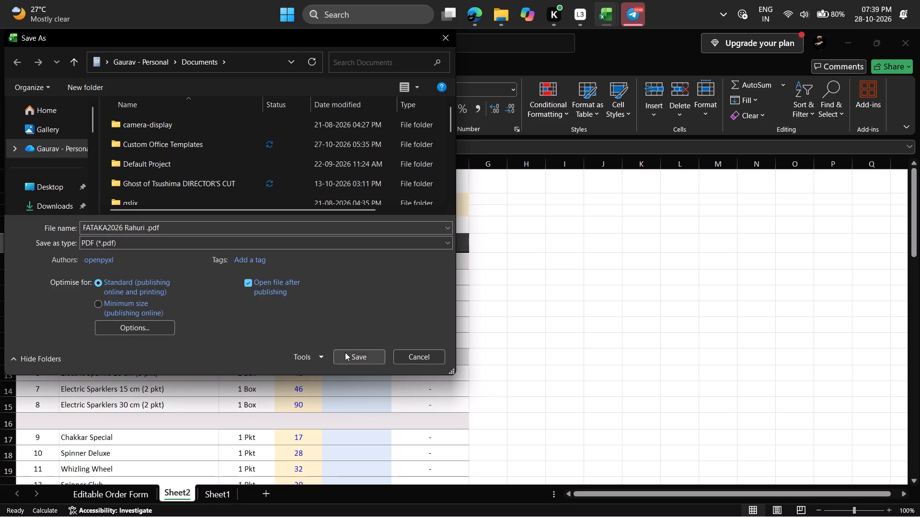
{"action": "left_click", "coordinate": [345, 352]}
Look through the item lists and quantities in the exported Rahuri PDF and how its columns fall across the first three pages.
{"action": "scroll", "coordinate": [516, 227], "scroll_direction": "down", "scroll_amount": 4}
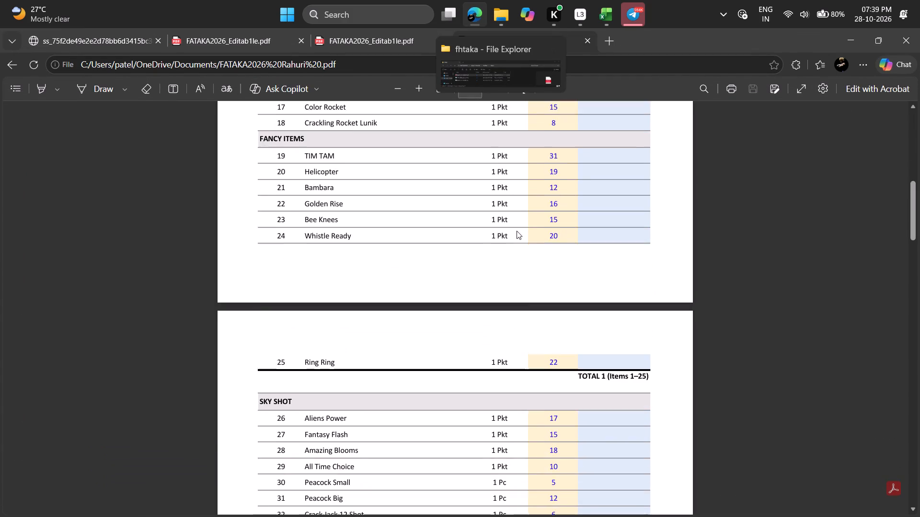
{"action": "scroll", "coordinate": [545, 279], "scroll_direction": "up", "scroll_amount": 2}
{"action": "scroll", "coordinate": [545, 279], "scroll_direction": "down", "scroll_amount": 6}
{"action": "scroll", "coordinate": [628, 355], "scroll_direction": "down", "scroll_amount": 5}
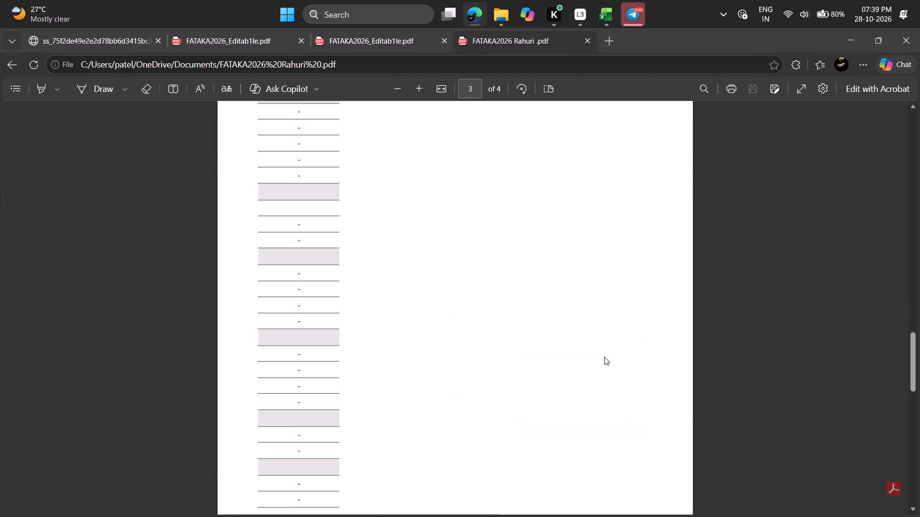
{"action": "scroll", "coordinate": [604, 357], "scroll_direction": "up", "scroll_amount": 6}
{"action": "scroll", "coordinate": [604, 357], "scroll_direction": "down", "scroll_amount": 11}
{"action": "scroll", "coordinate": [589, 358], "scroll_direction": "down", "scroll_amount": 12}
{"action": "scroll", "coordinate": [589, 357], "scroll_direction": "up", "scroll_amount": 8}
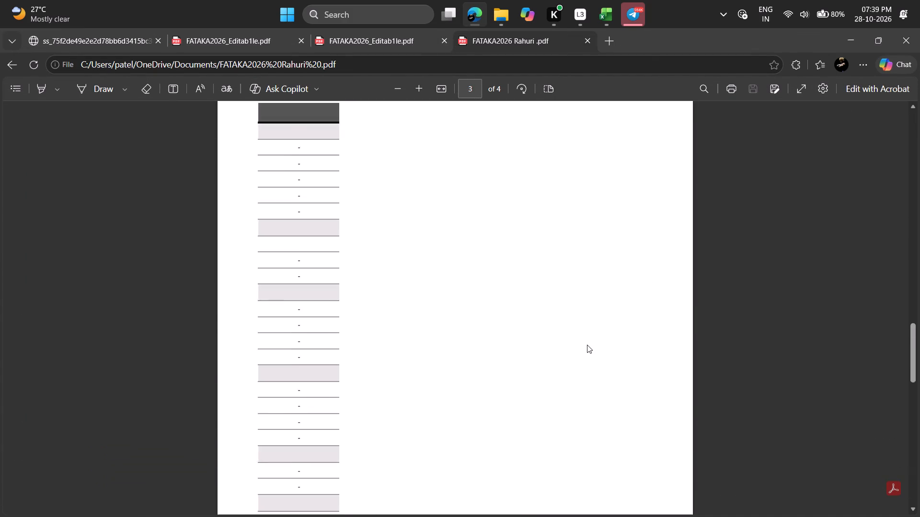
{"action": "scroll", "coordinate": [587, 345], "scroll_direction": "up", "scroll_amount": 5}
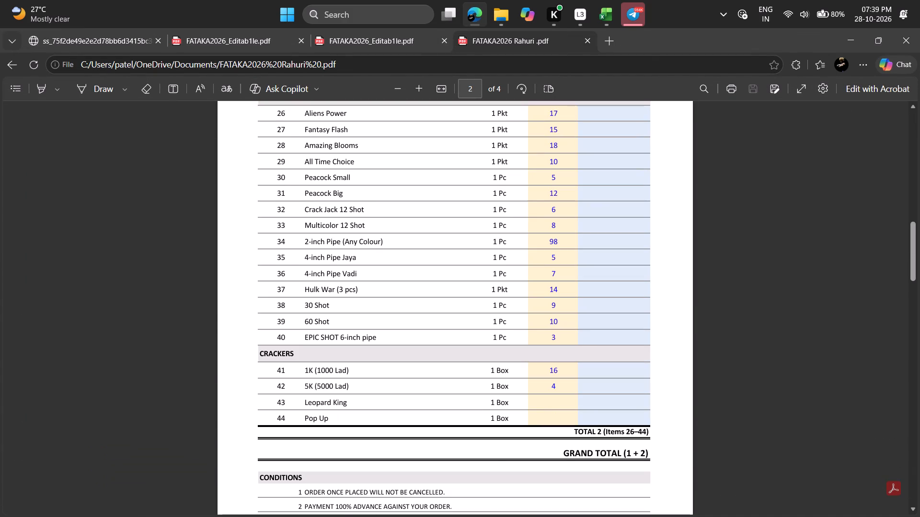
{"action": "scroll", "coordinate": [511, 411], "scroll_direction": "up", "scroll_amount": 11}
{"action": "scroll", "coordinate": [496, 414], "scroll_direction": "down", "scroll_amount": 3}
{"action": "scroll", "coordinate": [496, 412], "scroll_direction": "up", "scroll_amount": 5}
{"action": "scroll", "coordinate": [496, 412], "scroll_direction": "down", "scroll_amount": 2}
{"action": "scroll", "coordinate": [496, 412], "scroll_direction": "up", "scroll_amount": 1}
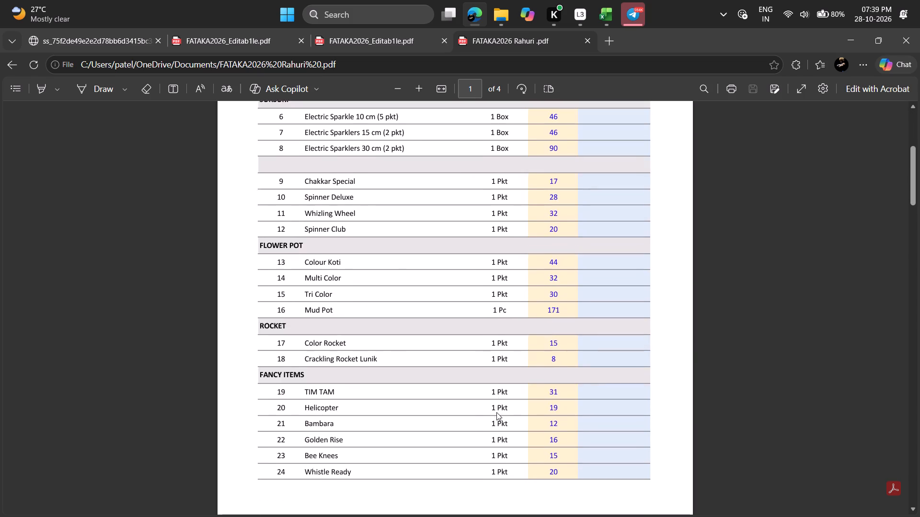
{"action": "scroll", "coordinate": [496, 412], "scroll_direction": "up", "scroll_amount": 1}
{"action": "scroll", "coordinate": [496, 412], "scroll_direction": "down", "scroll_amount": 4}
{"action": "scroll", "coordinate": [496, 412], "scroll_direction": "up", "scroll_amount": 1}
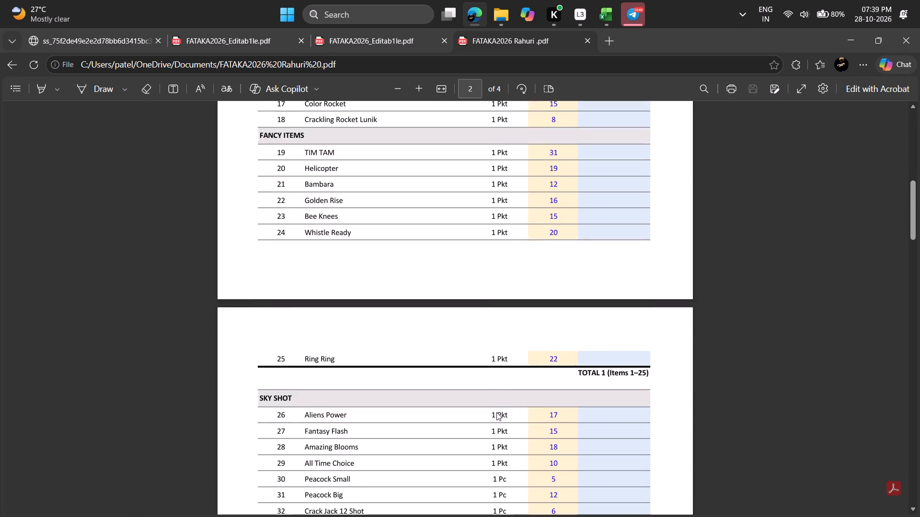
Check the exported PDF from the Sky Shot items through the conditions to the amount column and totals on pages 3 and 4.
{"action": "scroll", "coordinate": [496, 412], "scroll_direction": "down", "scroll_amount": 5}
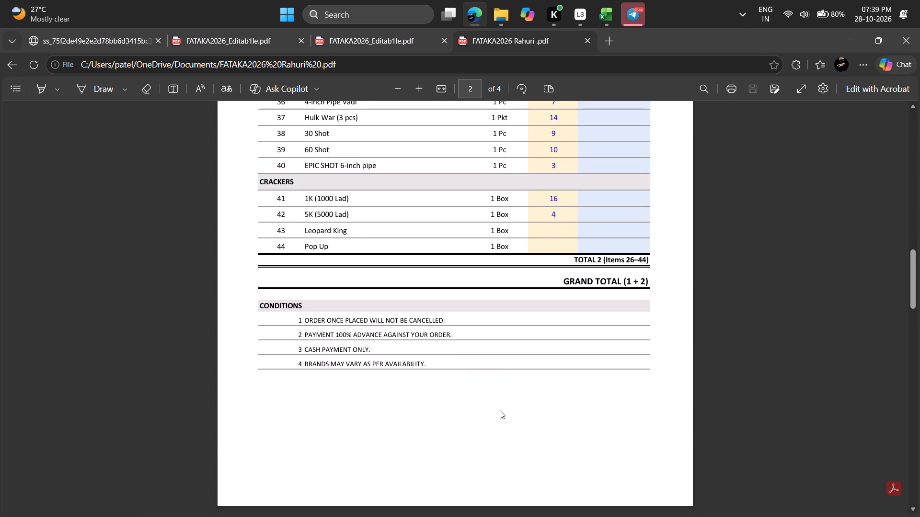
{"action": "scroll", "coordinate": [500, 410], "scroll_direction": "down", "scroll_amount": 16}
{"action": "scroll", "coordinate": [502, 405], "scroll_direction": "up", "scroll_amount": 4}
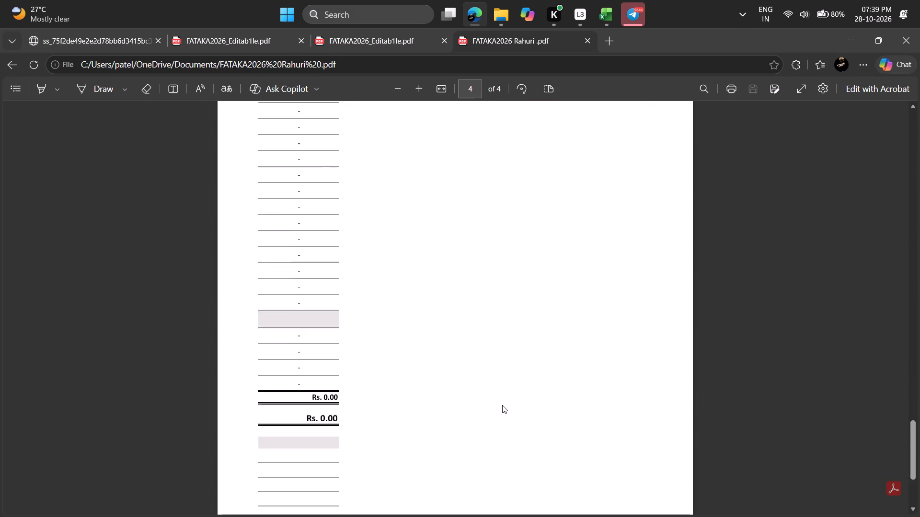
{"action": "scroll", "coordinate": [502, 405], "scroll_direction": "up", "scroll_amount": 8}
{"action": "scroll", "coordinate": [620, 236], "scroll_direction": "down", "scroll_amount": 3}
{"action": "scroll", "coordinate": [610, 291], "scroll_direction": "down", "scroll_amount": 3}
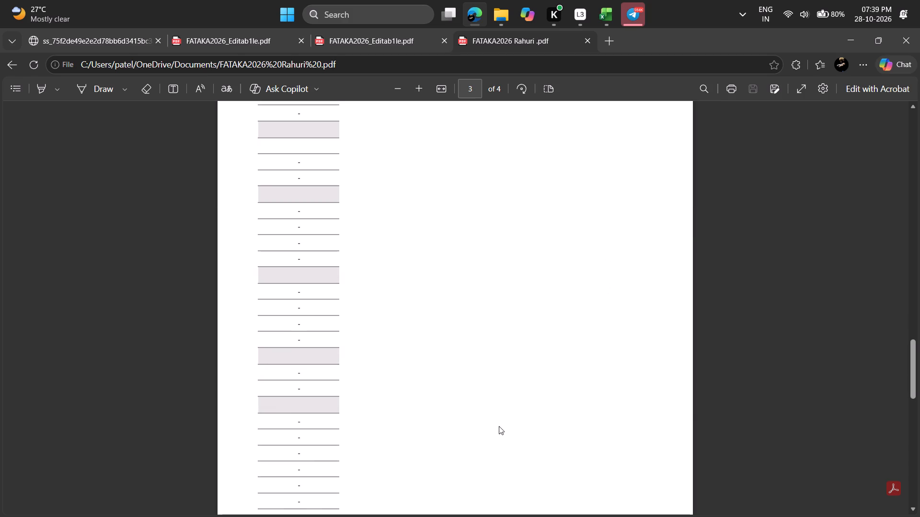
{"action": "right_click", "coordinate": [493, 416]}
{"action": "left_click", "coordinate": [397, 235]}
{"action": "scroll", "coordinate": [397, 262], "scroll_direction": "up", "scroll_amount": 11}
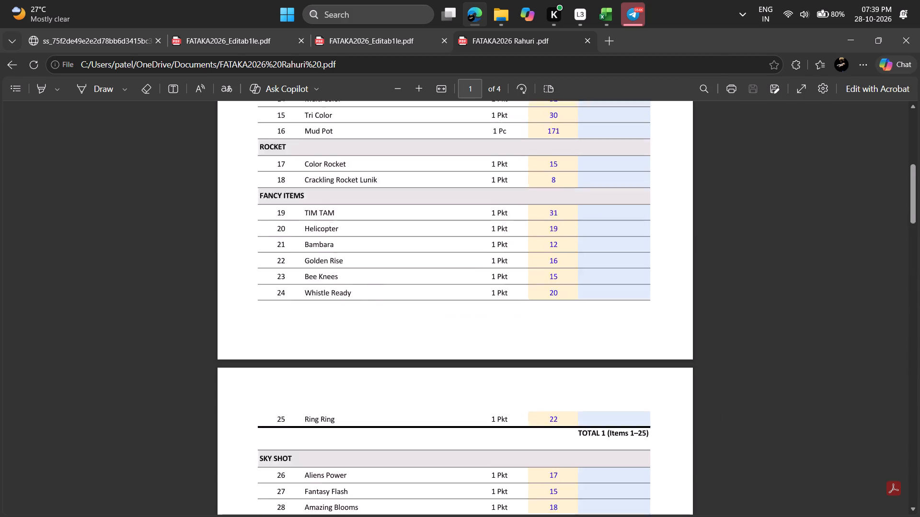
{"action": "scroll", "coordinate": [392, 295], "scroll_direction": "up", "scroll_amount": 7}
{"action": "scroll", "coordinate": [416, 308], "scroll_direction": "down", "scroll_amount": 3}
{"action": "scroll", "coordinate": [509, 326], "scroll_direction": "down", "scroll_amount": 2}
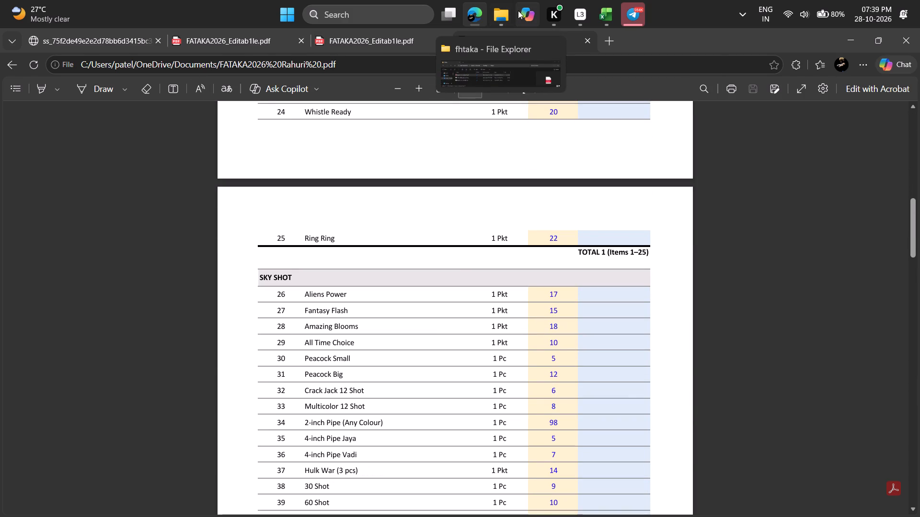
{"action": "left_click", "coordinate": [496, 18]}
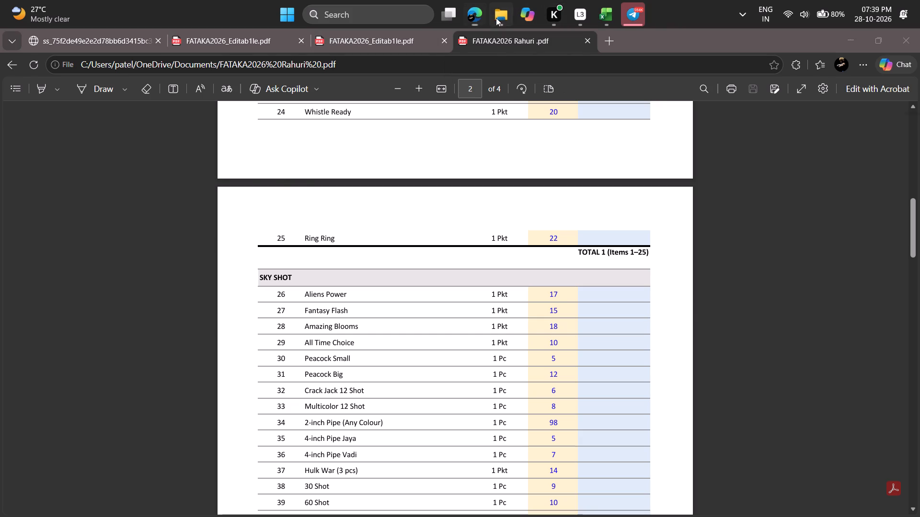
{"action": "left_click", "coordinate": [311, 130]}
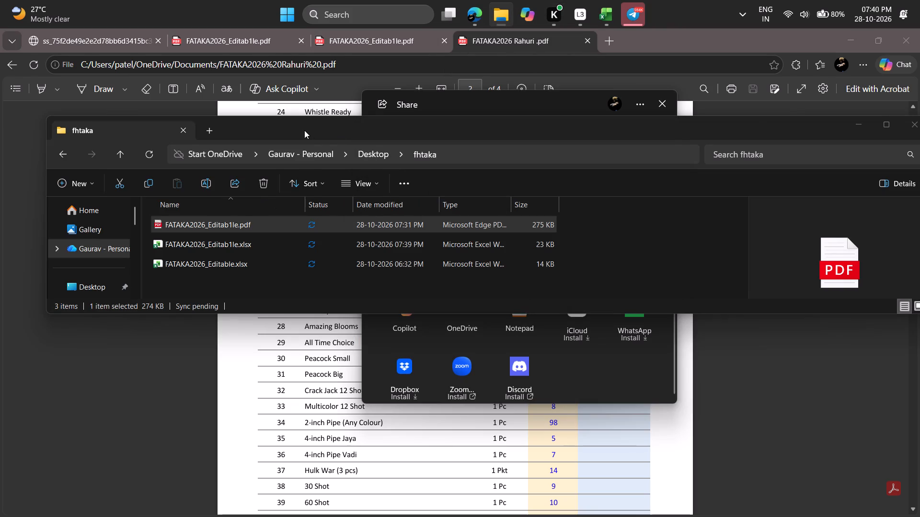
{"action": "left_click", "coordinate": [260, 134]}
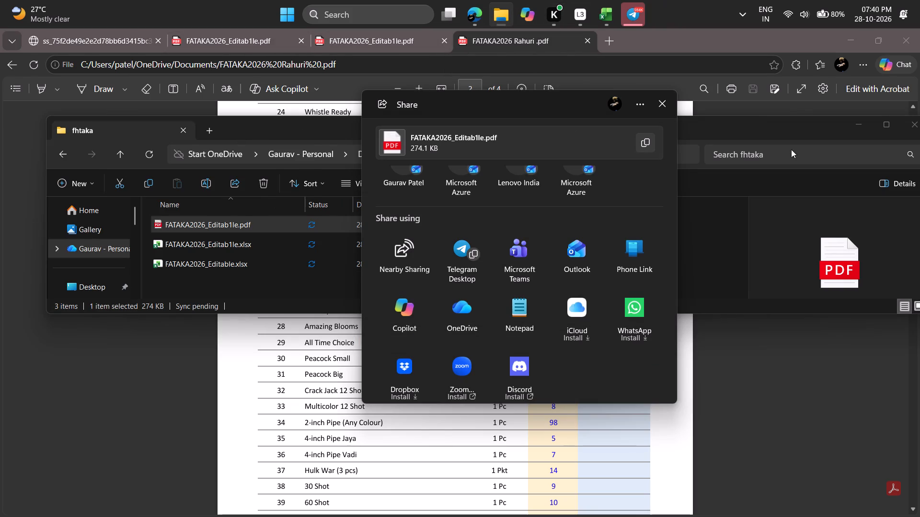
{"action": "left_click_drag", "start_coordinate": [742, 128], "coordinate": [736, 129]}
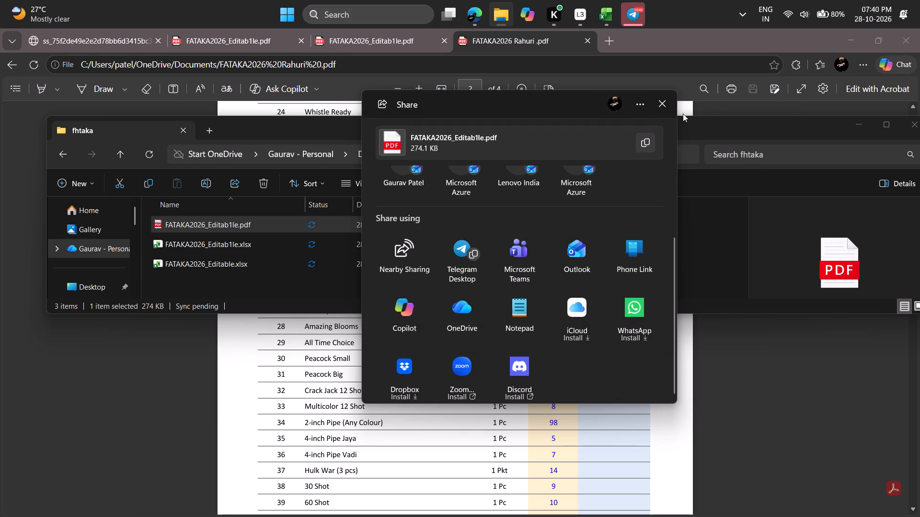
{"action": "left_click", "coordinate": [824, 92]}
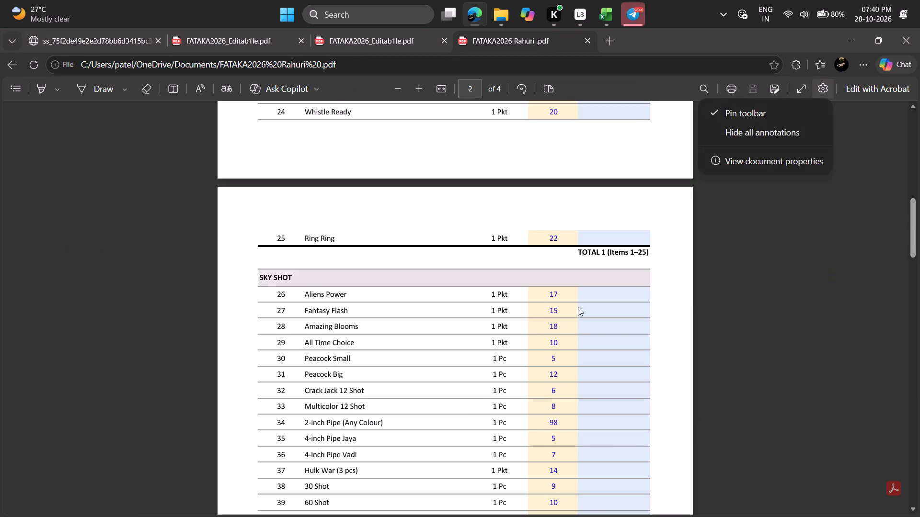
Recheck the quantity column in the exported PDF, from the Flower Pot items to Leopard King and Pop Up.
{"action": "scroll", "coordinate": [578, 307], "scroll_direction": "down", "scroll_amount": 3}
{"action": "scroll", "coordinate": [541, 285], "scroll_direction": "up", "scroll_amount": 1}
{"action": "left_click", "coordinate": [529, 343]}
{"action": "left_click", "coordinate": [542, 364]}
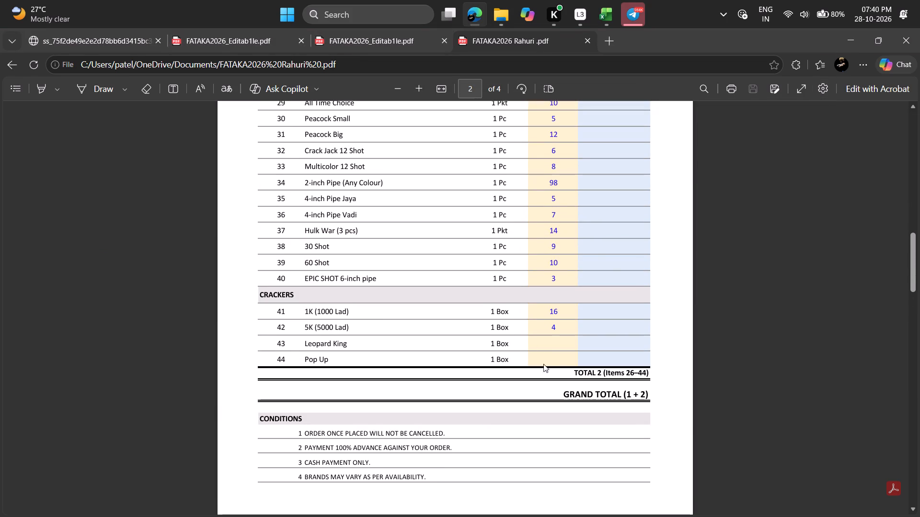
{"action": "left_click", "coordinate": [545, 342]}
{"action": "scroll", "coordinate": [675, 276], "scroll_direction": "up", "scroll_amount": 3}
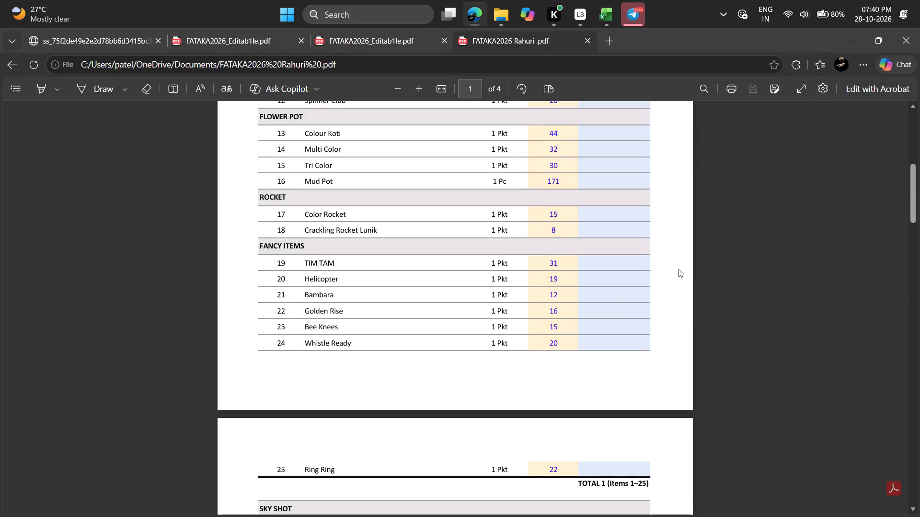
{"action": "scroll", "coordinate": [678, 269], "scroll_direction": "up", "scroll_amount": 4}
{"action": "scroll", "coordinate": [654, 269], "scroll_direction": "down", "scroll_amount": 5}
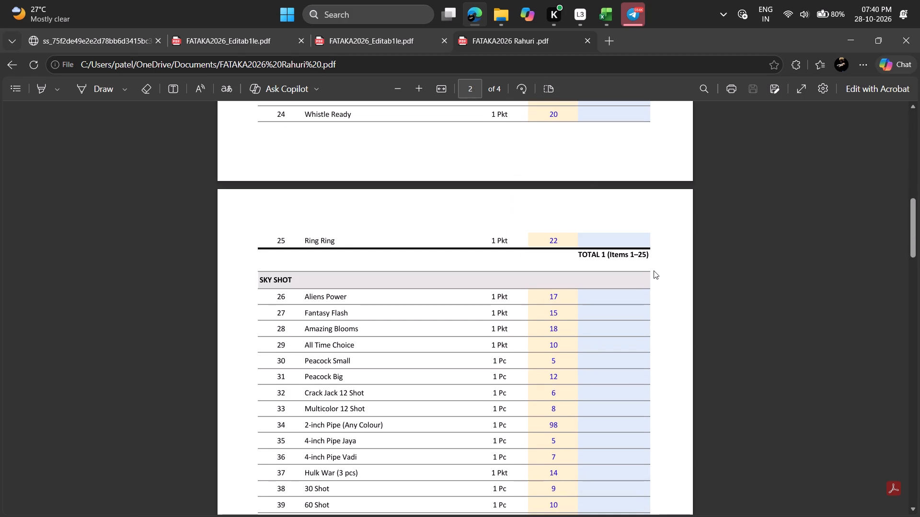
Switch to the FATAKA2026_Editab1le workbook in Excel and clear the item names Leopard King and Pop Up on Sheet2.
{"action": "left_click", "coordinate": [604, 11]}
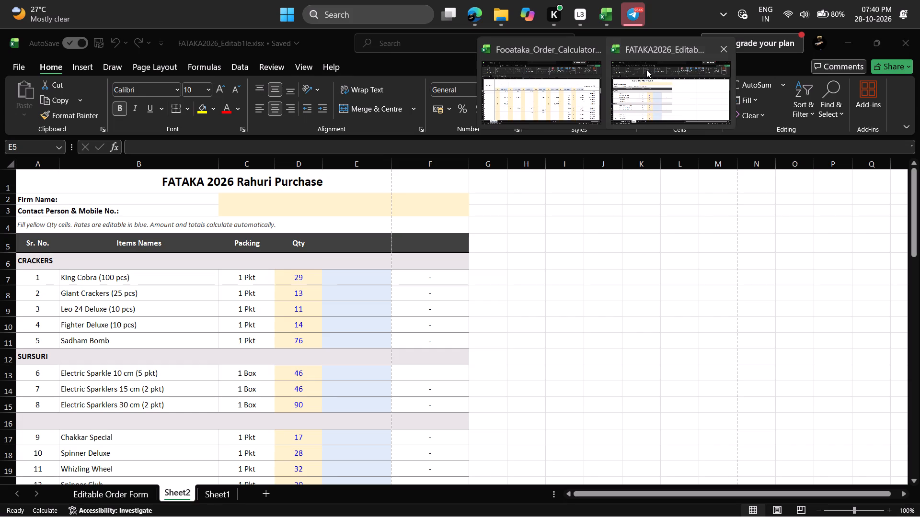
{"action": "left_click", "coordinate": [646, 69]}
{"action": "scroll", "coordinate": [340, 274], "scroll_direction": "down", "scroll_amount": 11}
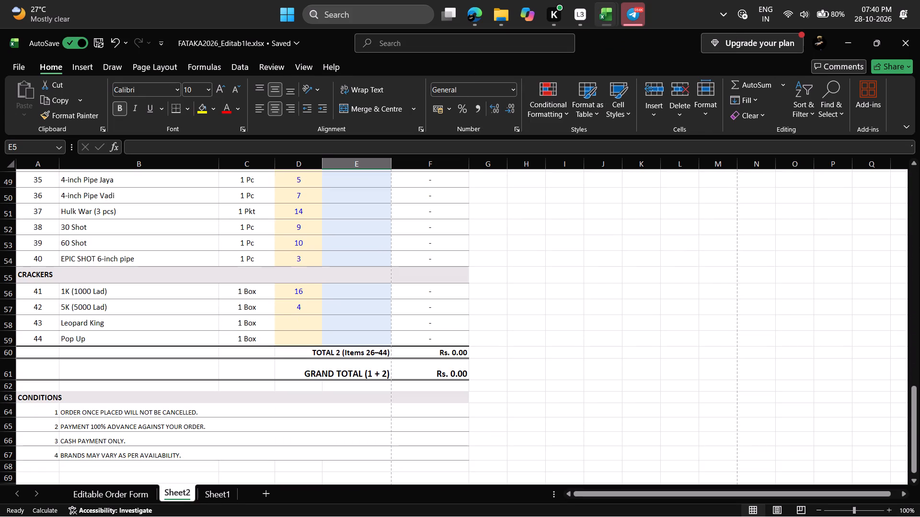
{"action": "scroll", "coordinate": [293, 311], "scroll_direction": "up", "scroll_amount": 16}
{"action": "scroll", "coordinate": [302, 306], "scroll_direction": "down", "scroll_amount": 2}
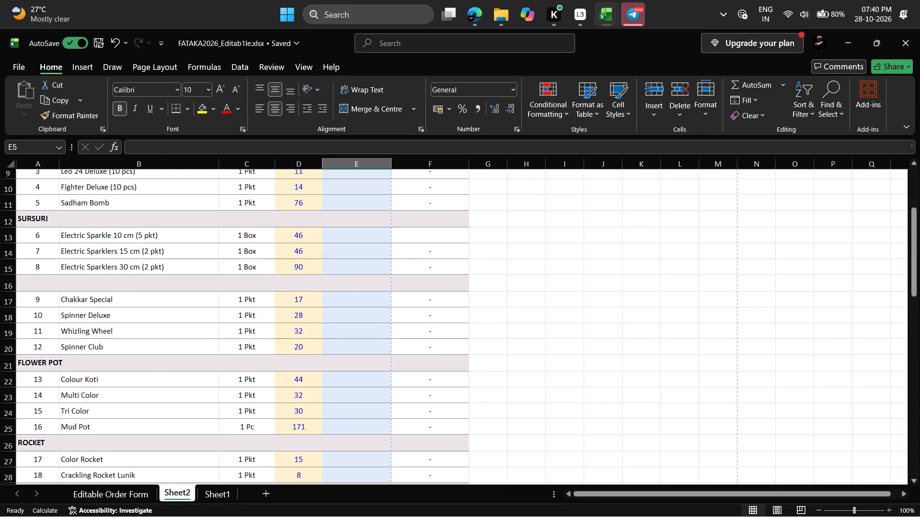
{"action": "scroll", "coordinate": [248, 416], "scroll_direction": "down", "scroll_amount": 10}
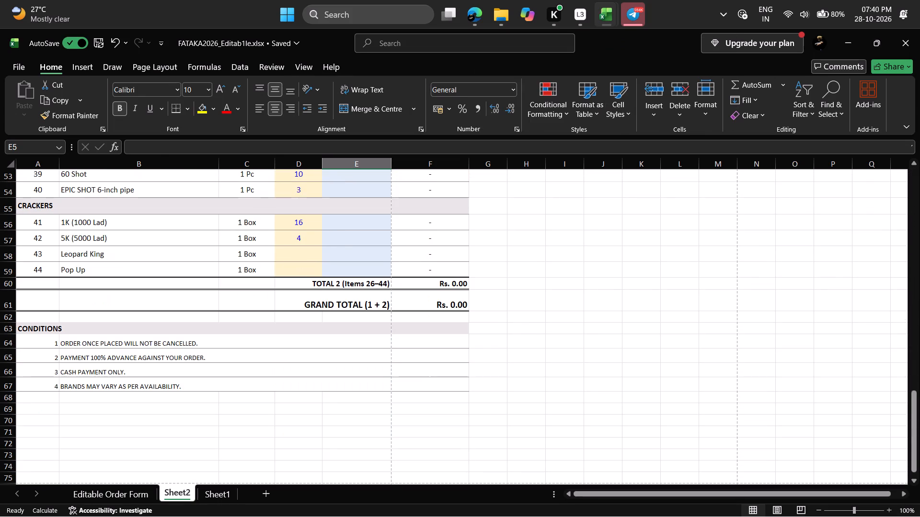
{"action": "left_click", "coordinate": [112, 260]}
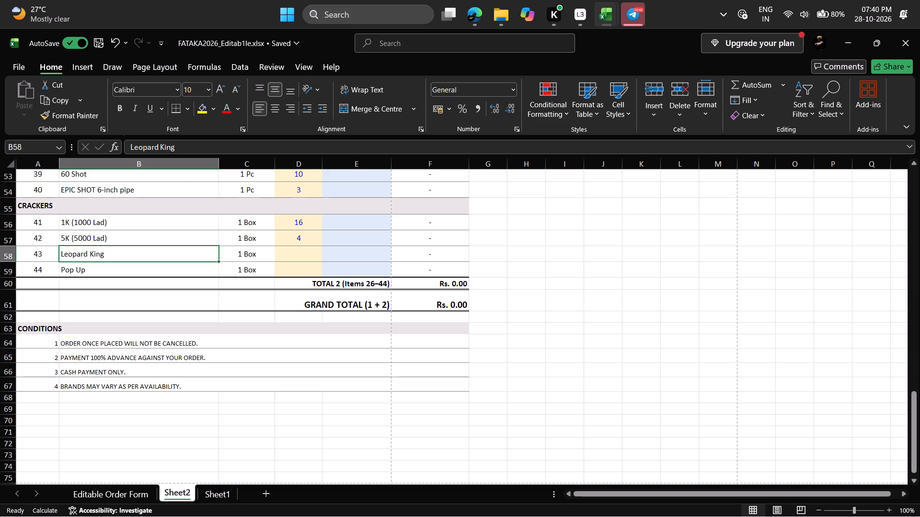
{"action": "key", "text": "BackSpace"}
{"action": "key", "text": "Down"}
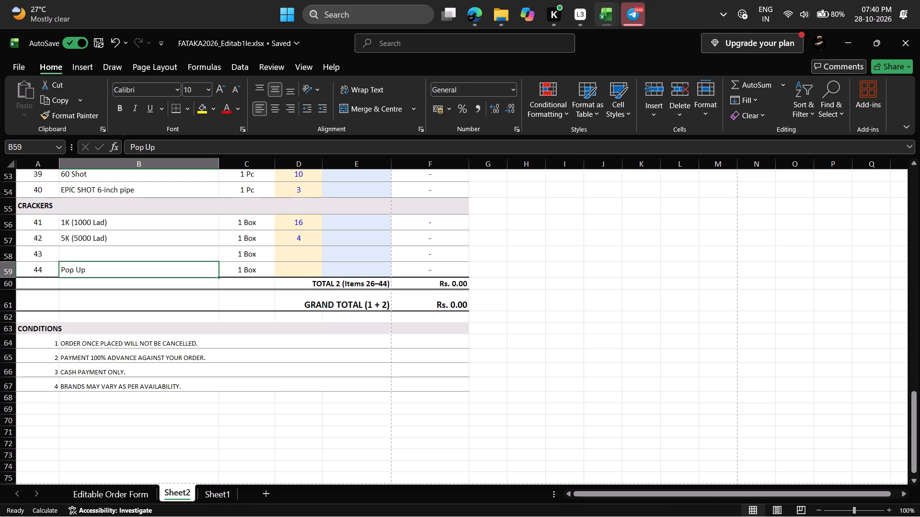
{"action": "key", "text": "BackSpace"}
Clear the serial numbers 43 and 44 from the two rows whose item names were removed.
{"action": "left_click", "coordinate": [42, 257]}
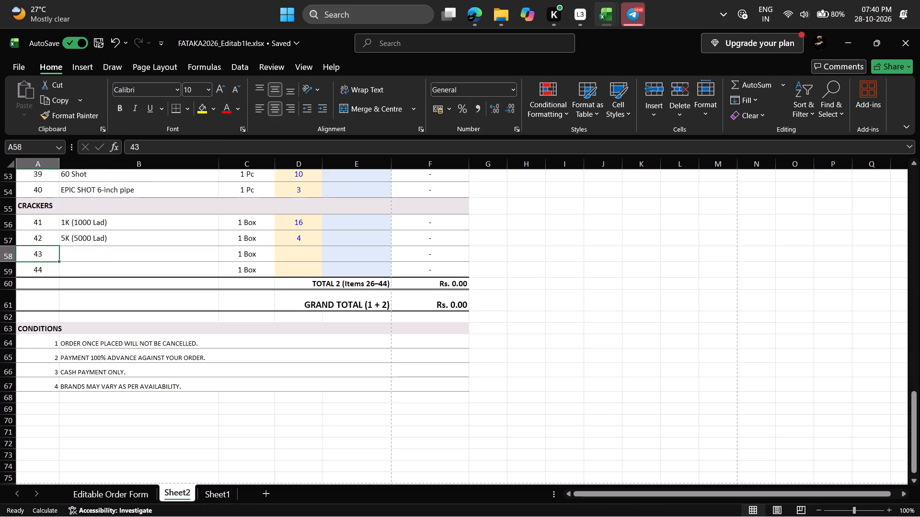
{"action": "key", "text": "BackSpace"}
{"action": "key", "text": "Down"}
{"action": "key", "text": "BackSpace"}
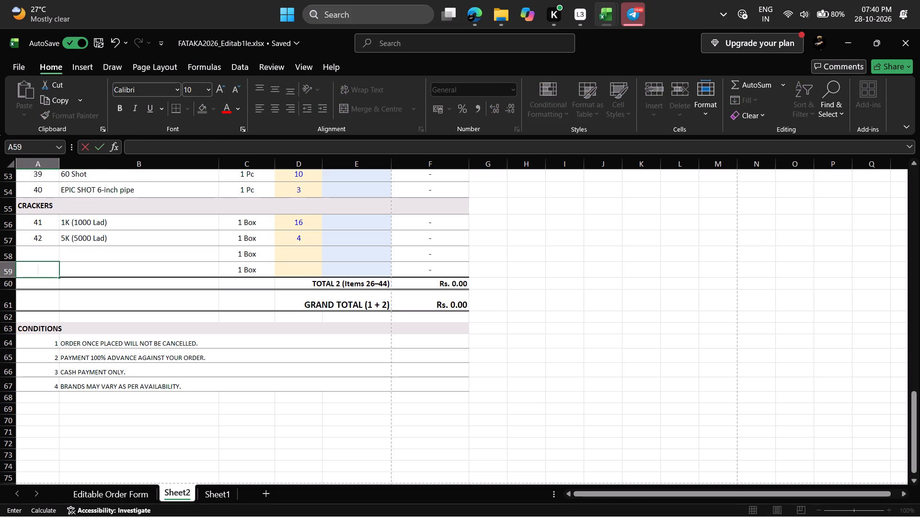
Clear the TOTAL 2 (Items 26–44) and GRAND TOTAL (1 + 2) labels along with their amounts.
{"action": "left_click", "coordinate": [350, 286]}
{"action": "key", "text": "BackSpace"}
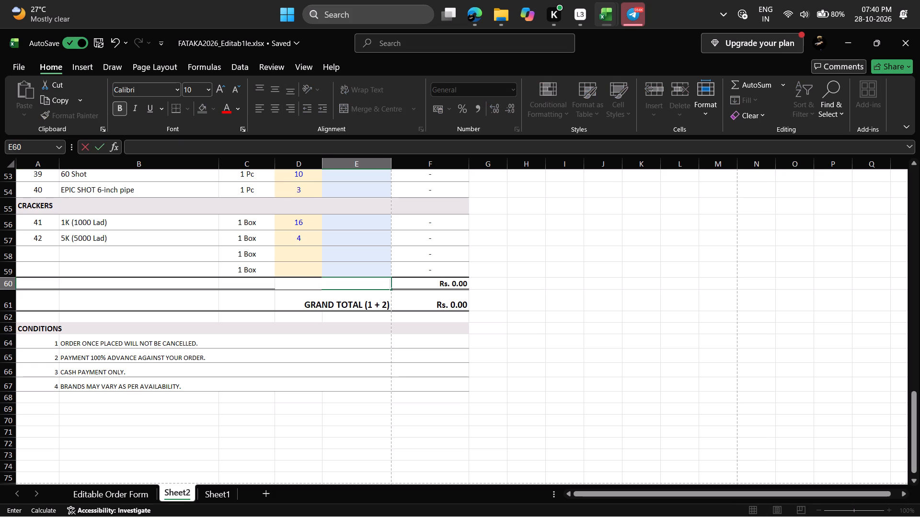
{"action": "left_click", "coordinate": [457, 282]}
{"action": "key", "text": "BackSpace"}
{"action": "key", "text": "Right"}
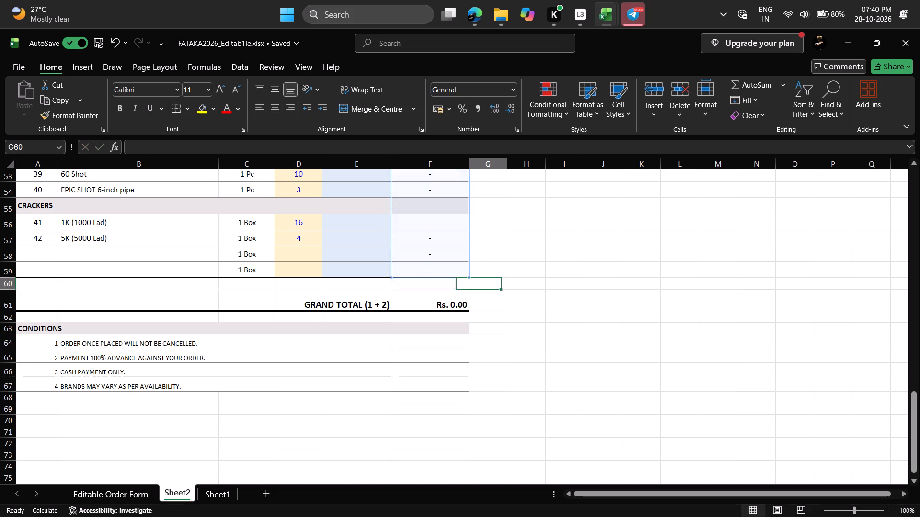
{"action": "key", "text": "Down"}
{"action": "key", "text": "Left"}
{"action": "key", "text": "BackSpace"}
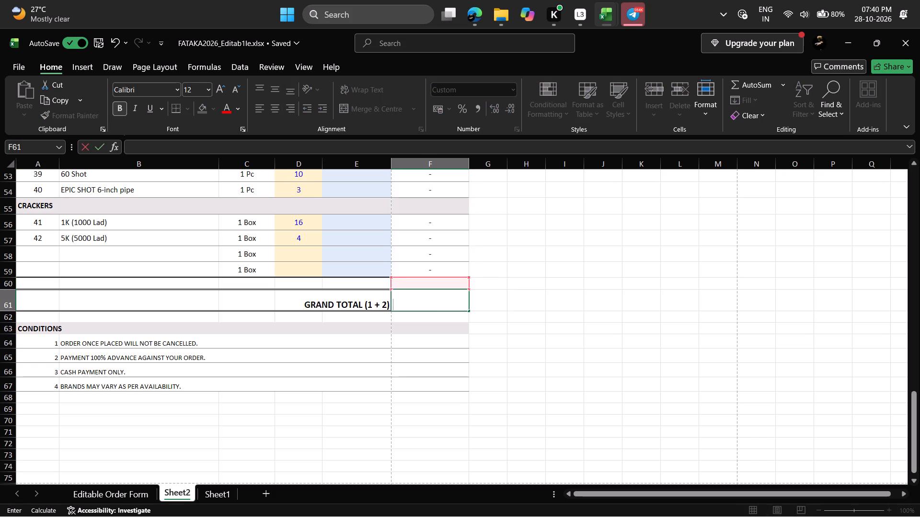
{"action": "key", "text": "Left"}
{"action": "key", "text": "BackSpace"}
Clear the TOTAL 1 (Items 1–25) label and its amount below the Ring Ring row.
{"action": "key", "text": "Up"}
{"action": "key", "text": "Up"}
{"action": "key", "text": "Up"}
{"action": "key", "text": "Up"}
{"action": "key", "text": "Up"}
{"action": "key", "text": "Up"}
{"action": "key", "text": "Up"}
{"action": "key", "text": "Up"}
{"action": "key", "text": "Up"}
{"action": "key", "text": "Up"}
{"action": "key", "text": "Up"}
{"action": "key", "text": "Up"}
{"action": "key", "text": "Up"}
{"action": "key", "text": "Up"}
{"action": "key", "text": "Up"}
{"action": "key", "text": "Up"}
{"action": "key", "text": "Up"}
{"action": "key", "text": "Up"}
{"action": "key", "text": "Up"}
{"action": "key", "text": "Up"}
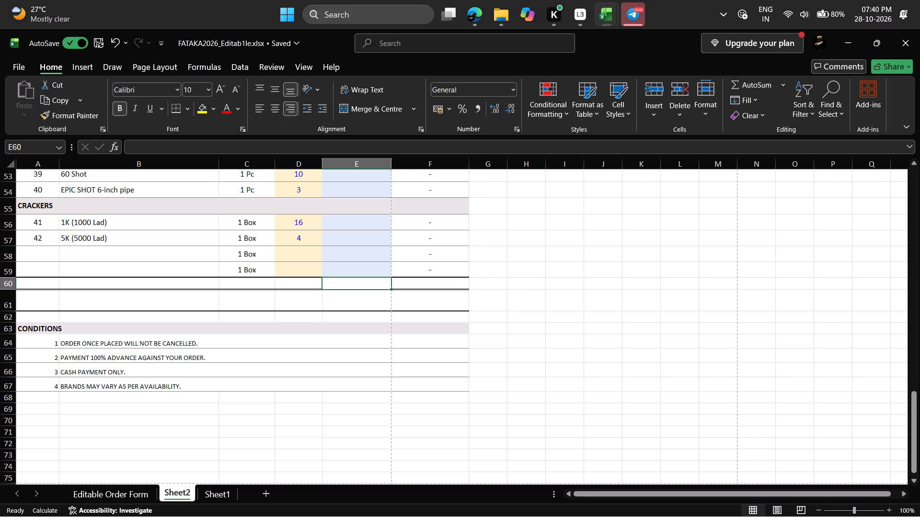
{"action": "key", "text": "Down"}
{"action": "key", "text": "Down"}
{"action": "key", "text": "Down"}
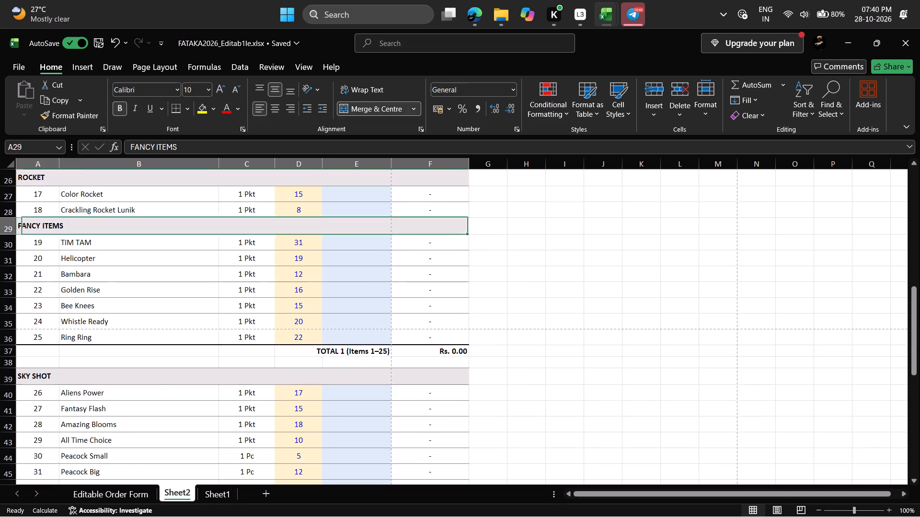
{"action": "key", "text": "Down"}
{"action": "key", "text": "Down"}
{"action": "key", "text": "Down"}
{"action": "key", "text": "Down"}
{"action": "key", "text": "Down"}
{"action": "key", "text": "Down"}
{"action": "key", "text": "Down"}
{"action": "key", "text": "Down"}
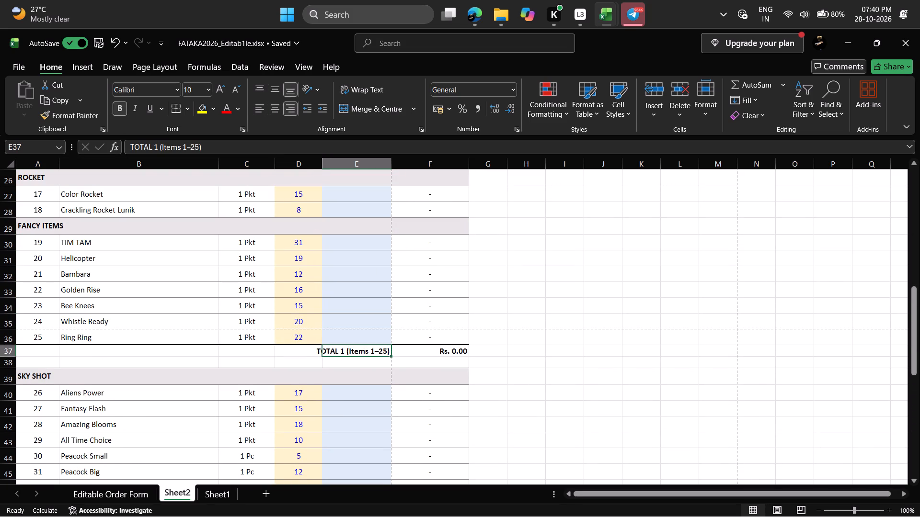
{"action": "key", "text": "BackSpace"}
{"action": "key", "text": "Right"}
{"action": "key", "text": "BackSpace"}
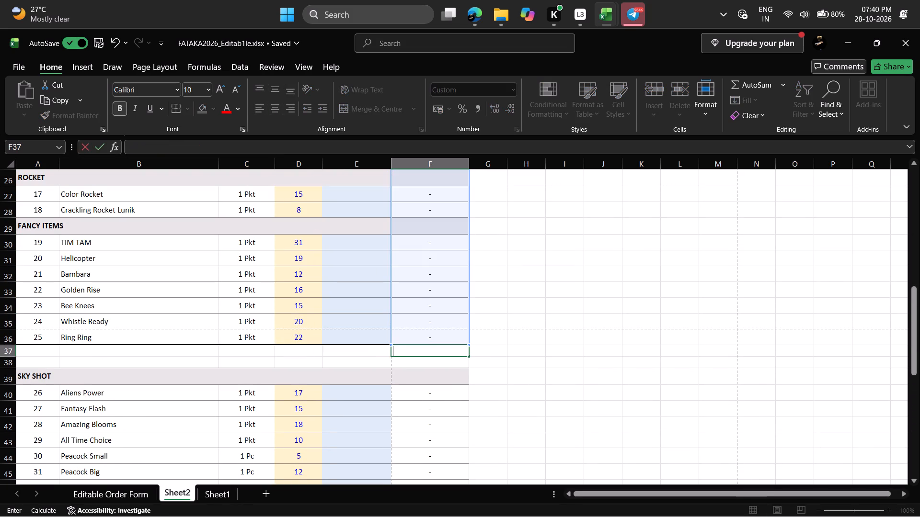
{"action": "key", "text": "Up"}
Start exporting the sheet as a different file type, with the Desktop's fhtaka folder as destination and PDF as the format.
{"action": "key", "text": "Up"}
{"action": "key", "text": "Up"}
{"action": "key", "text": "Up"}
{"action": "key", "text": "Up"}
{"action": "key", "text": "Up"}
{"action": "key", "text": "Up"}
{"action": "key", "text": "Up"}
{"action": "key", "text": "Up"}
{"action": "key", "text": "Up"}
{"action": "key", "text": "Up"}
{"action": "key", "text": "Up"}
{"action": "key", "text": "Up"}
{"action": "key", "text": "Up"}
{"action": "key", "text": "Up"}
{"action": "key", "text": "Up"}
{"action": "key", "text": "Up"}
{"action": "key", "text": "Up"}
{"action": "key", "text": "Up"}
{"action": "key", "text": "Up"}
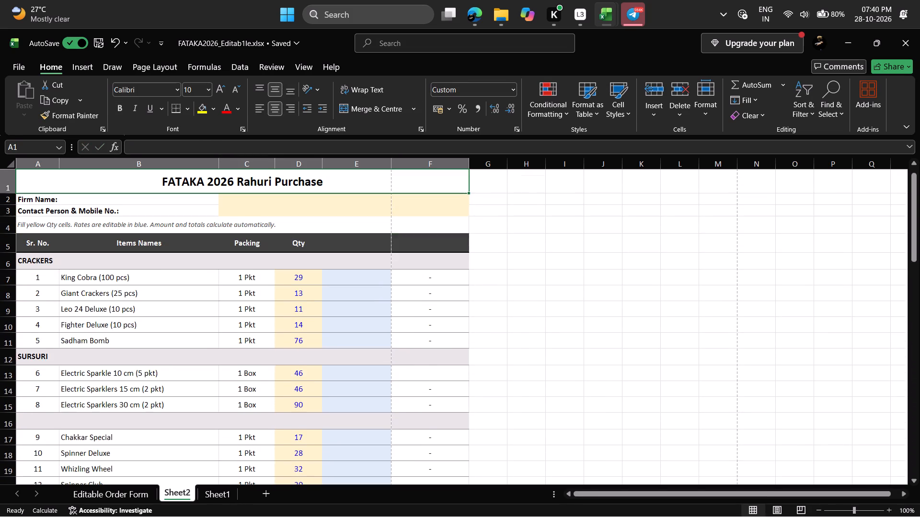
{"action": "left_click", "coordinate": [14, 61]}
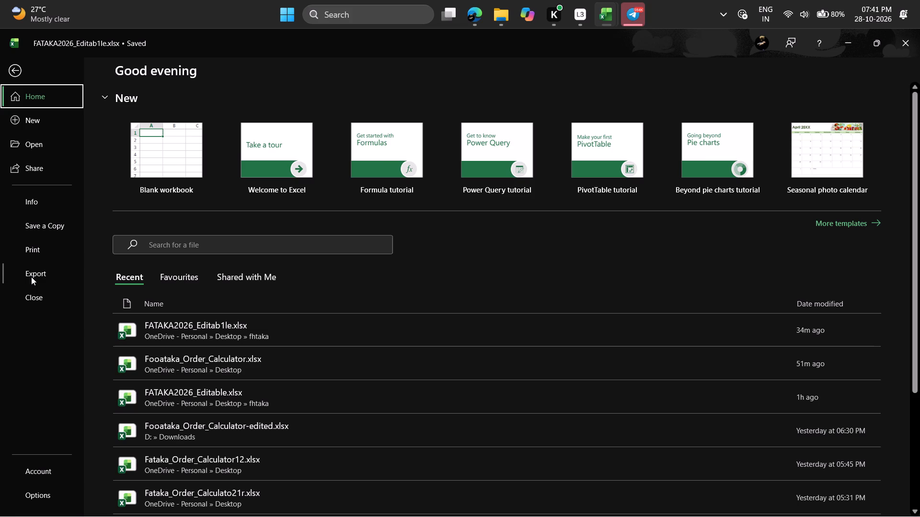
{"action": "left_click", "coordinate": [31, 277]}
{"action": "left_click", "coordinate": [130, 139]}
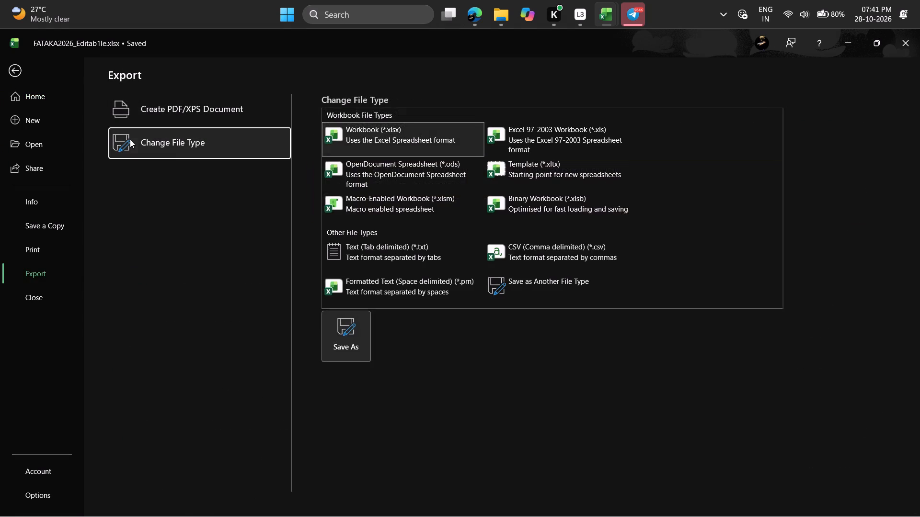
{"action": "left_click", "coordinate": [323, 325]}
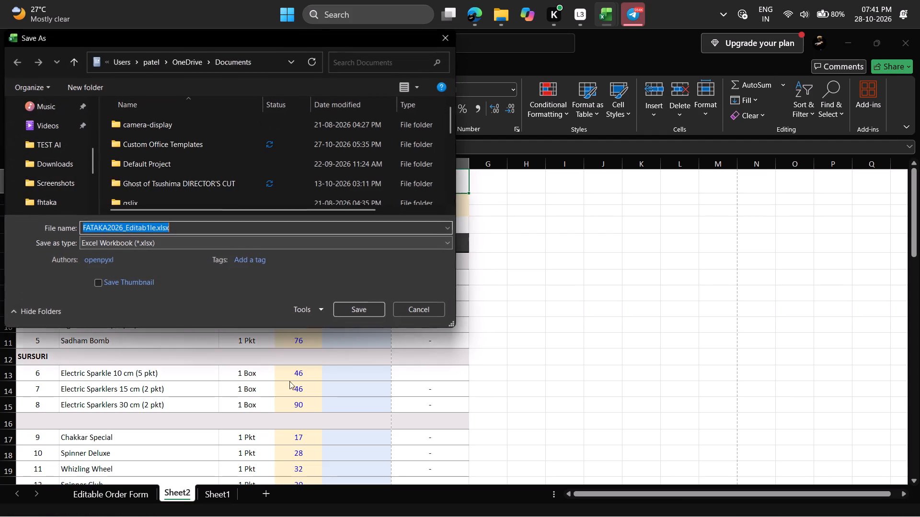
{"action": "scroll", "coordinate": [196, 146], "scroll_direction": "down", "scroll_amount": 8}
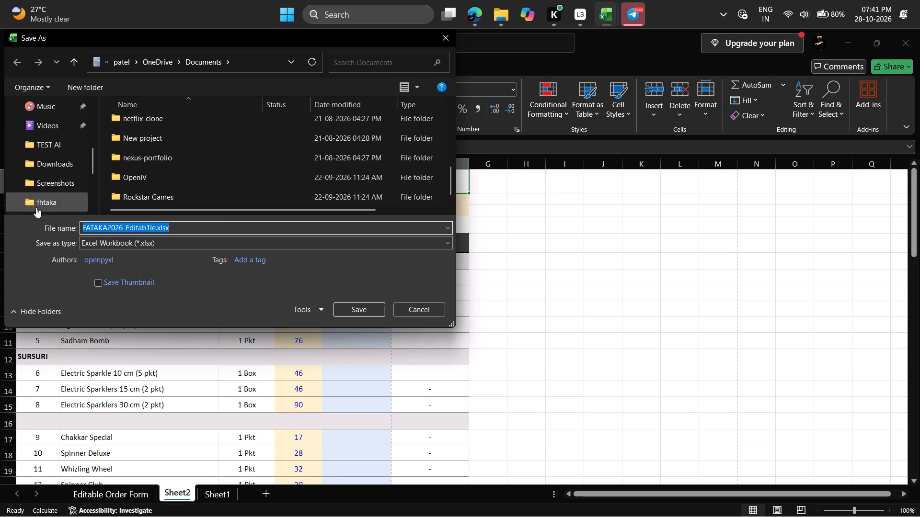
{"action": "scroll", "coordinate": [59, 145], "scroll_direction": "down", "scroll_amount": 7}
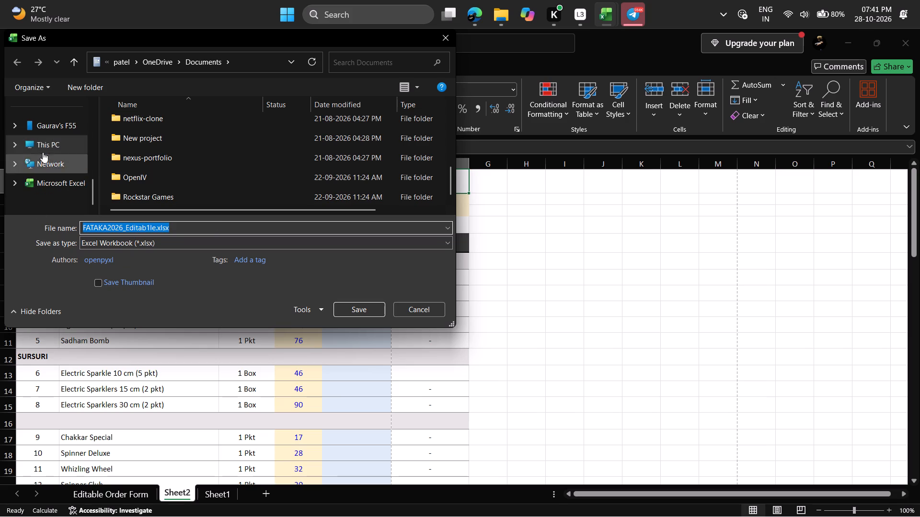
{"action": "scroll", "coordinate": [42, 146], "scroll_direction": "up", "scroll_amount": 4}
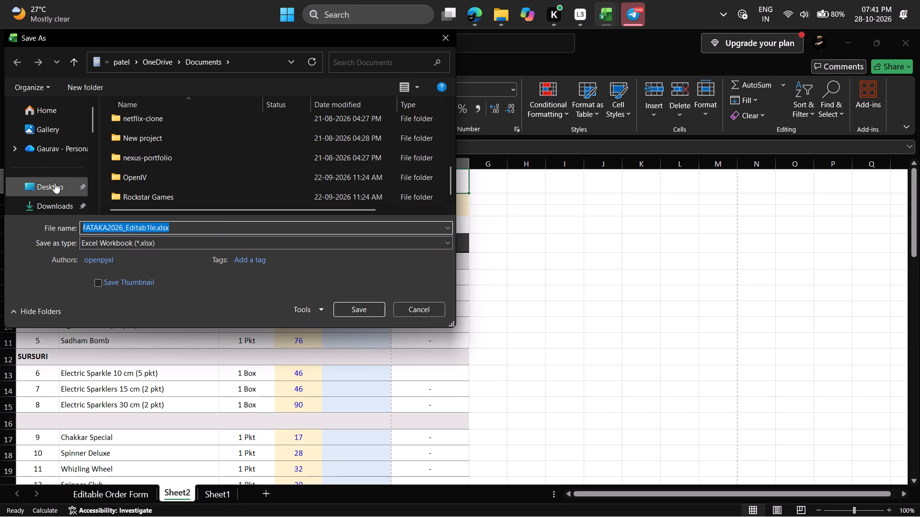
{"action": "left_click", "coordinate": [58, 187]}
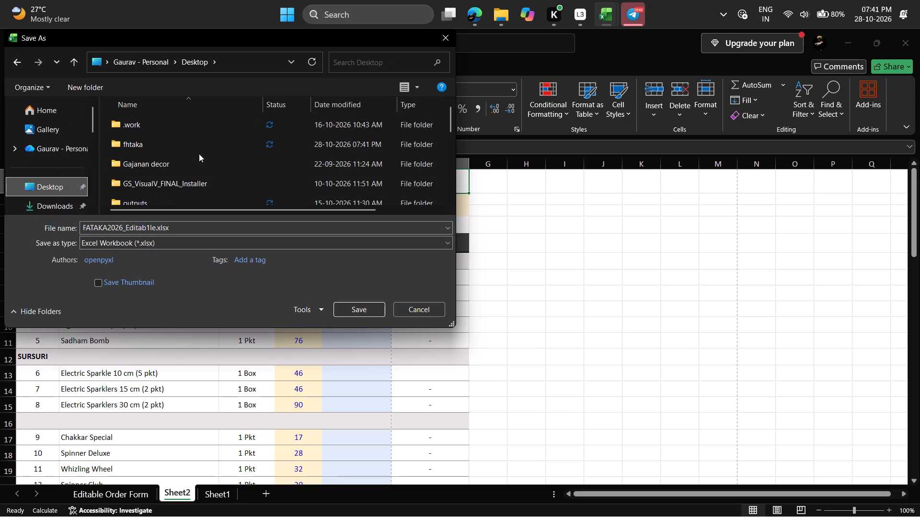
{"action": "left_click", "coordinate": [173, 148]}
{"action": "left_click", "coordinate": [167, 148]}
{"action": "double_click", "coordinate": [152, 154]}
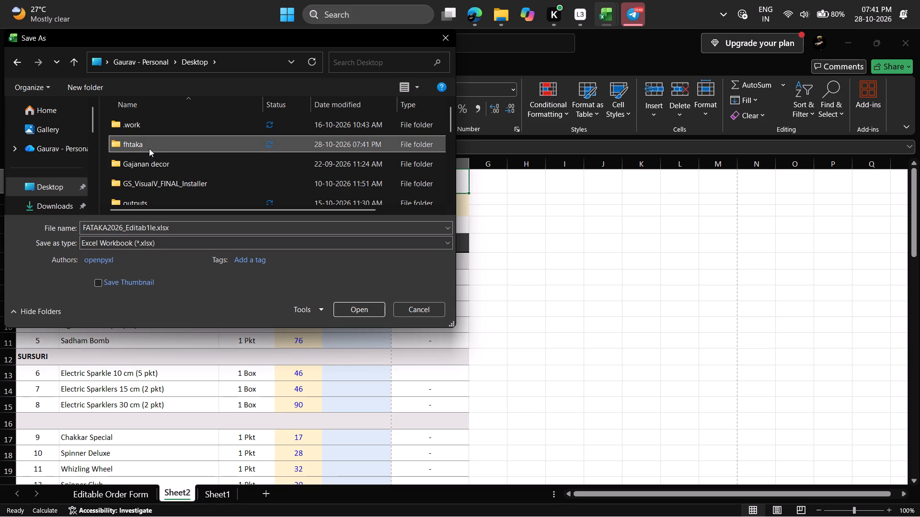
{"action": "double_click", "coordinate": [149, 148]}
{"action": "left_click", "coordinate": [158, 245]}
{"action": "scroll", "coordinate": [170, 222], "scroll_direction": "down", "scroll_amount": 4}
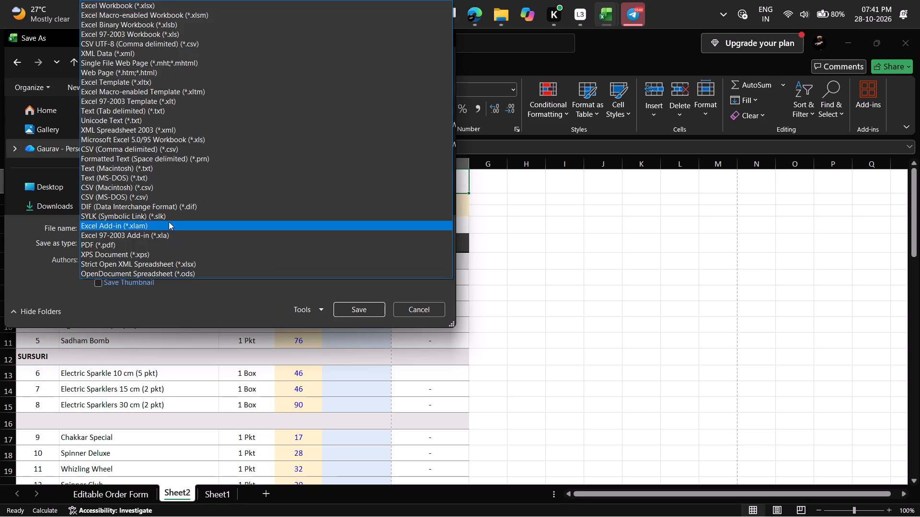
{"action": "left_click", "coordinate": [137, 245]}
Name the PDF FATAKA2026 Rahuri and save it.
{"action": "left_click", "coordinate": [147, 229]}
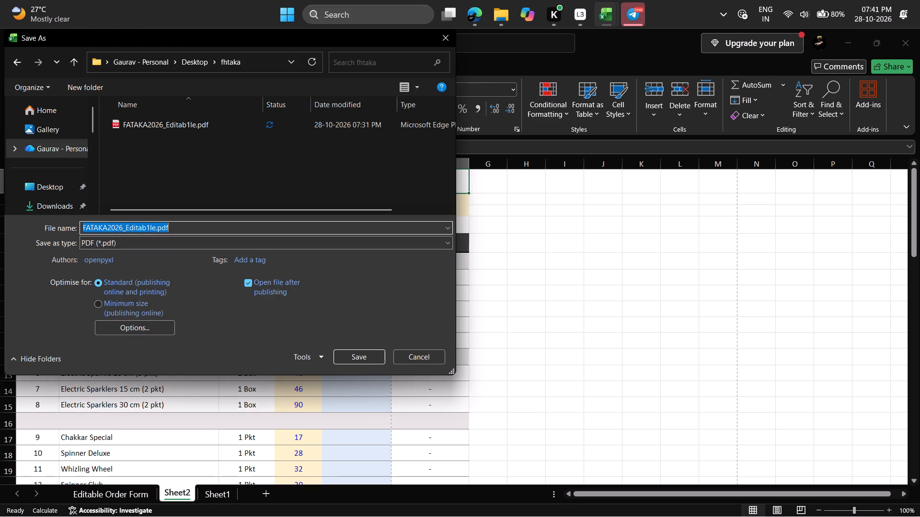
{"action": "left_click", "coordinate": [151, 229]}
{"action": "key", "text": "Right"}
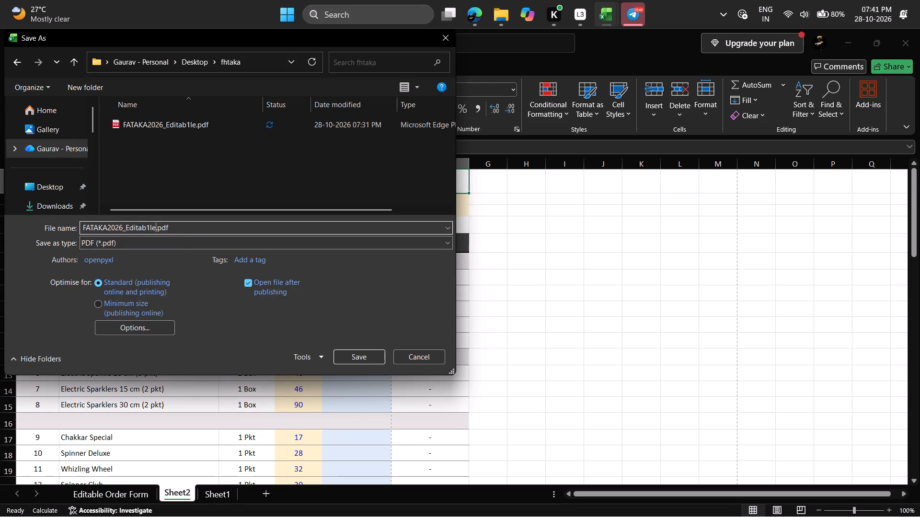
{"action": "key", "text": "BackSpace"}
{"action": "key", "text": "BackSpace"}
{"action": "key", "text": "BackSpace"}
{"action": "key", "text": "BackSpace"}
{"action": "key", "text": "BackSpace"}
{"action": "key", "text": "BackSpace"}
{"action": "key", "text": "BackSpace"}
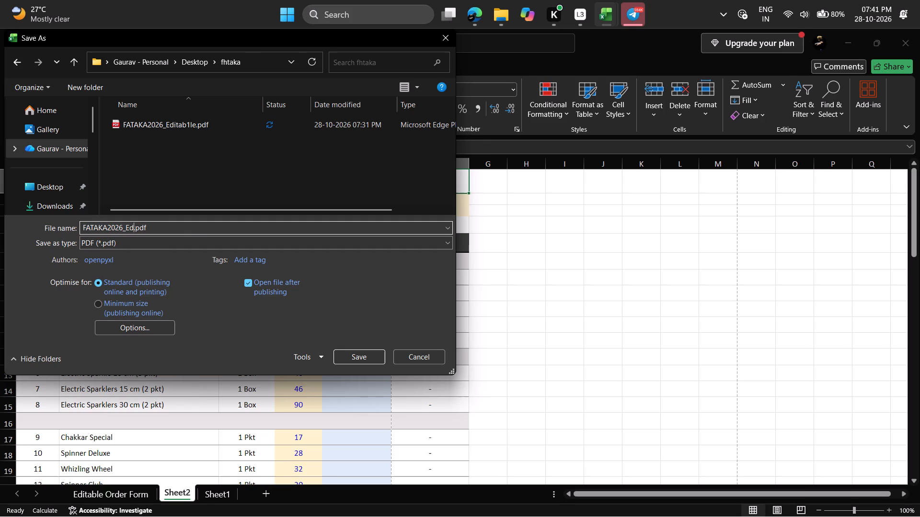
{"action": "key", "text": "BackSpace"}
{"action": "key", "text": "BackSpace"}
{"action": "key", "text": "BackSpace"}
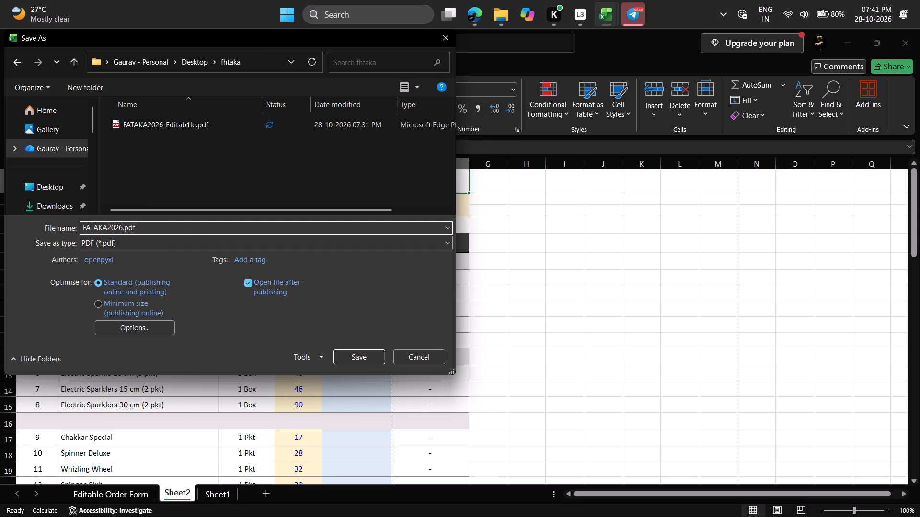
{"action": "key", "text": "space"}
{"action": "type", "text": "ahu"}
{"action": "type", "text": "ri"}
{"action": "left_click", "coordinate": [373, 360]}
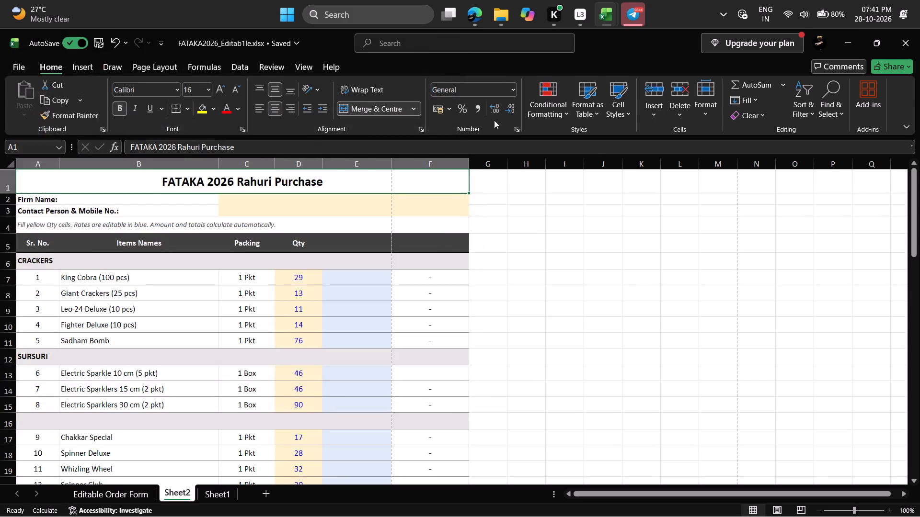
Check page 2 of the new Rahuri PDF, from the Sky Shot items through the cleared rows and totals to the conditions.
{"action": "scroll", "coordinate": [447, 292], "scroll_direction": "down", "scroll_amount": 10}
{"action": "scroll", "coordinate": [441, 316], "scroll_direction": "up", "scroll_amount": 4}
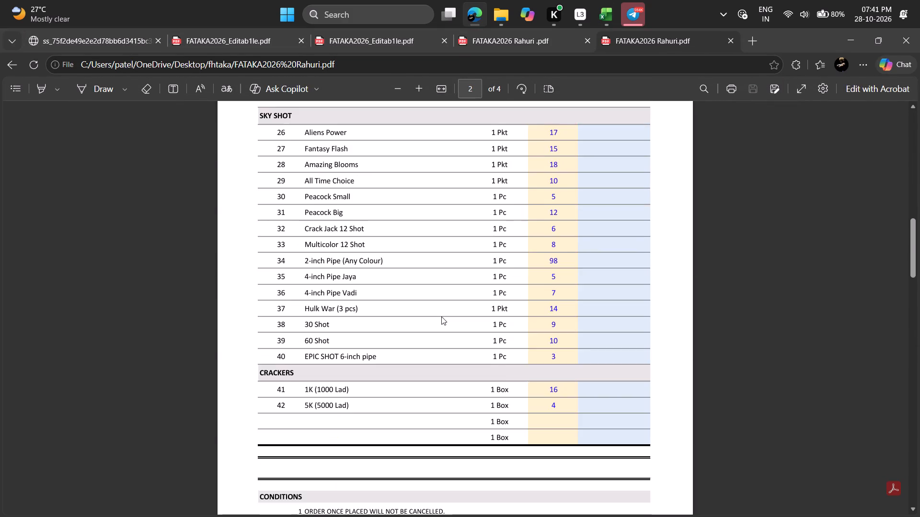
{"action": "scroll", "coordinate": [441, 316], "scroll_direction": "up", "scroll_amount": 6}
{"action": "scroll", "coordinate": [441, 320], "scroll_direction": "down", "scroll_amount": 6}
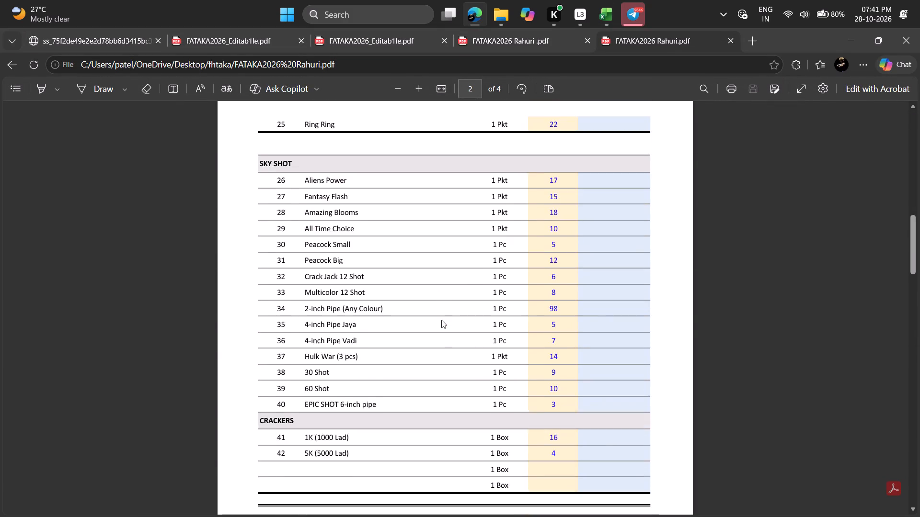
{"action": "scroll", "coordinate": [441, 320], "scroll_direction": "down", "scroll_amount": 1}
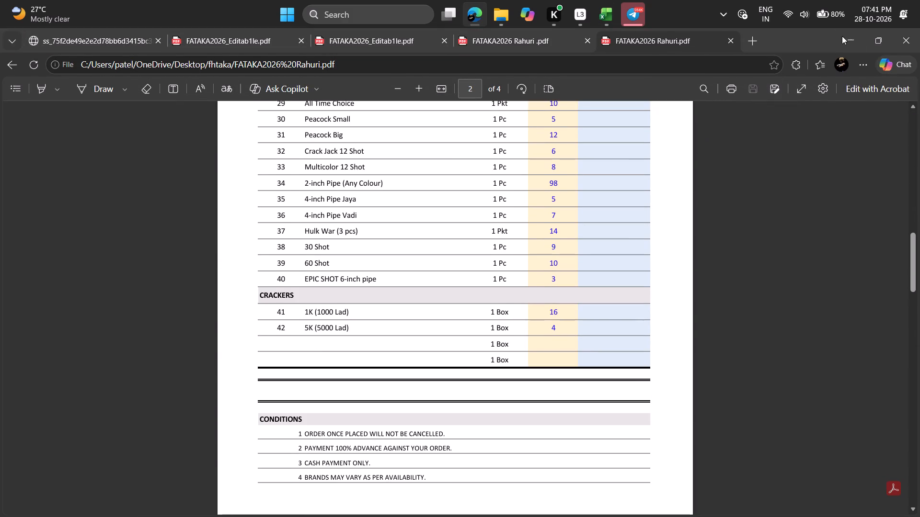
In the Excel sheet, clear the 1 Box packing entries from the two blank item rows below 5K (5000 Lad).
{"action": "left_click", "coordinate": [853, 32]}
{"action": "scroll", "coordinate": [210, 429], "scroll_direction": "down", "scroll_amount": 5}
{"action": "scroll", "coordinate": [341, 385], "scroll_direction": "down", "scroll_amount": 4}
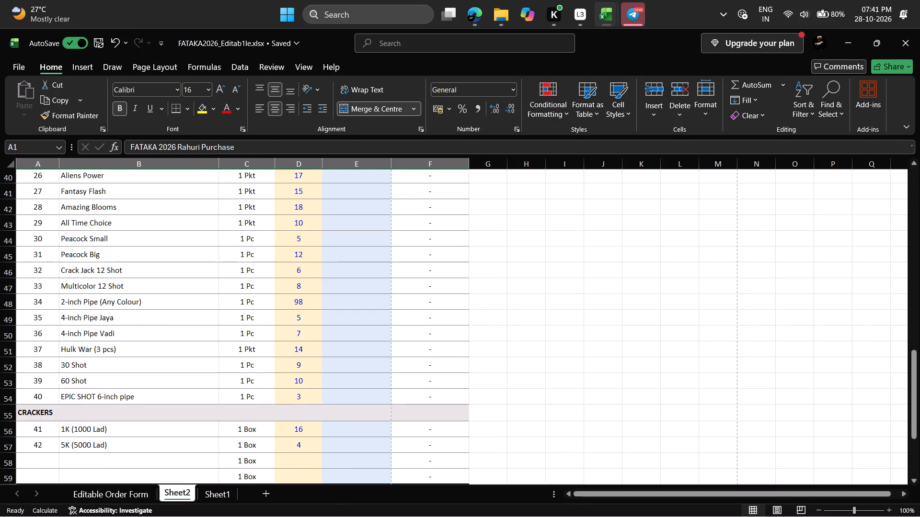
{"action": "scroll", "coordinate": [338, 386], "scroll_direction": "down", "scroll_amount": 3}
{"action": "left_click", "coordinate": [255, 253]}
{"action": "key", "text": "BackSpace"}
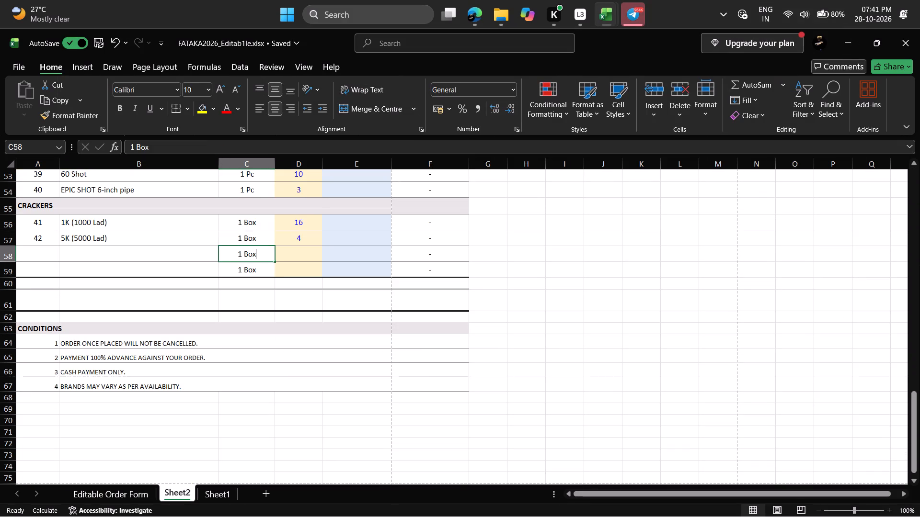
{"action": "key", "text": "Down"}
{"action": "key", "text": "BackSpace"}
{"action": "left_click_drag", "start_coordinate": [442, 337], "coordinate": [434, 336]}
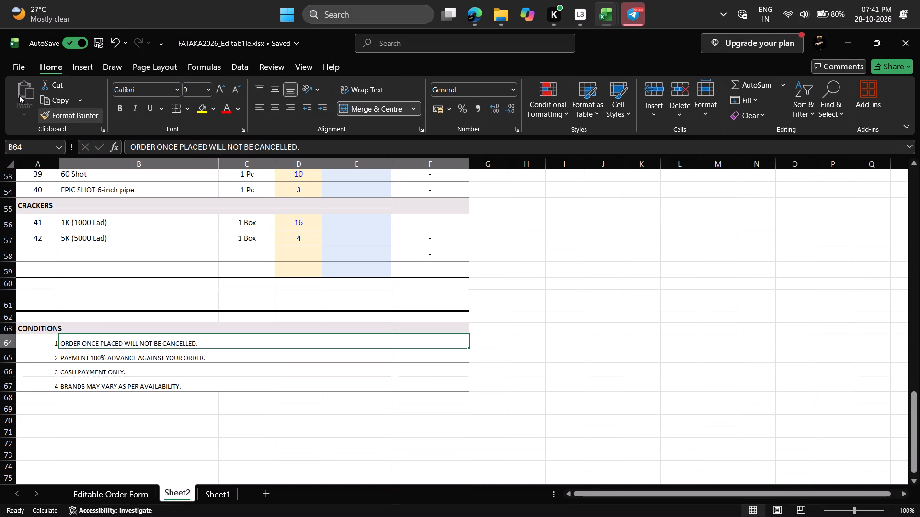
Start exporting Sheet2 as a different file type, with the Desktop's fhtaka folder as destination and PDF as the format.
{"action": "left_click", "coordinate": [22, 71]}
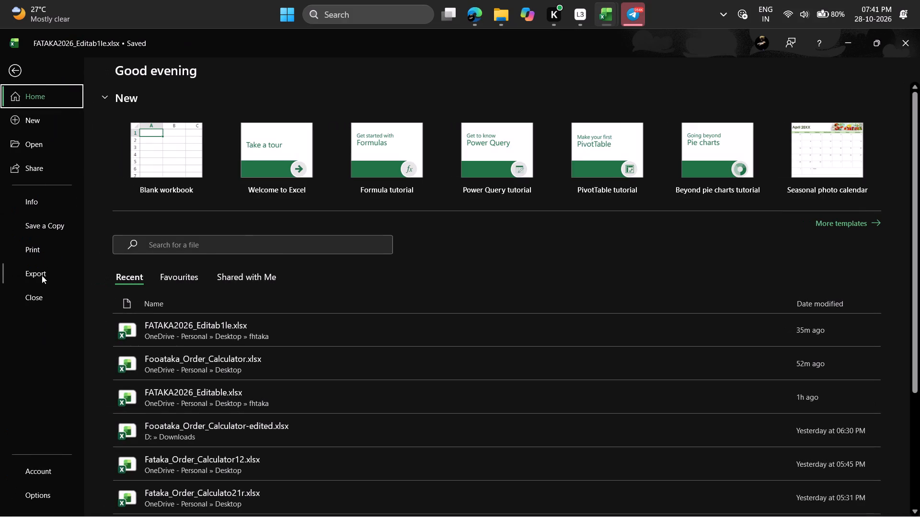
{"action": "left_click", "coordinate": [69, 232]}
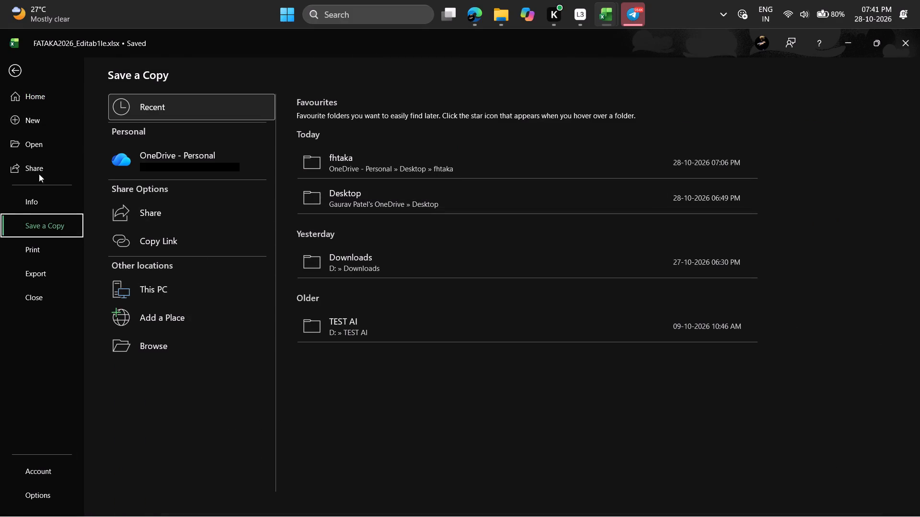
{"action": "left_click", "coordinate": [38, 269]}
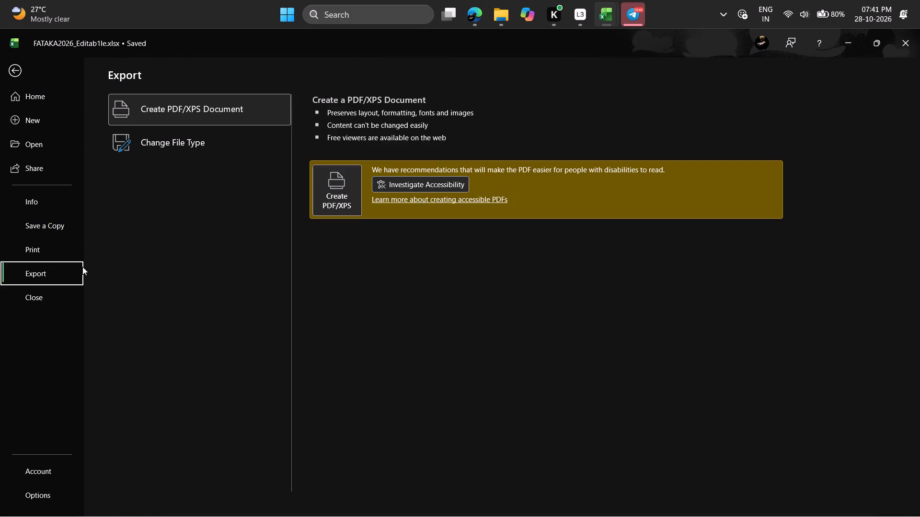
{"action": "left_click", "coordinate": [188, 141]}
{"action": "left_click", "coordinate": [324, 336]}
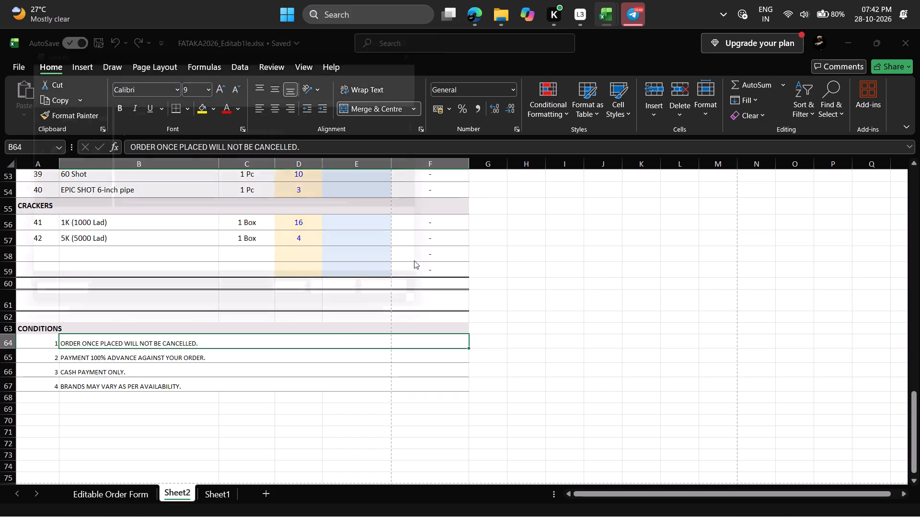
{"action": "scroll", "coordinate": [61, 188], "scroll_direction": "down", "scroll_amount": 3}
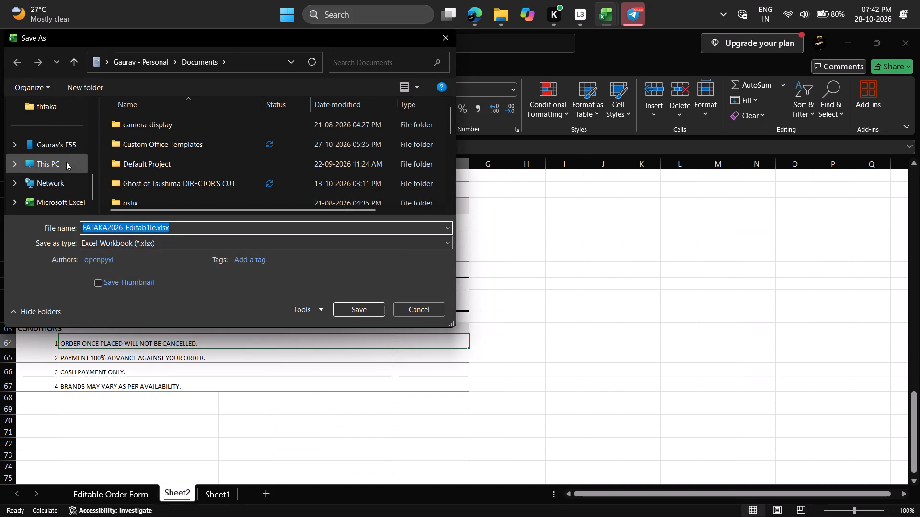
{"action": "scroll", "coordinate": [66, 162], "scroll_direction": "up", "scroll_amount": 1}
{"action": "left_click", "coordinate": [68, 126]}
{"action": "scroll", "coordinate": [65, 166], "scroll_direction": "down", "scroll_amount": 2}
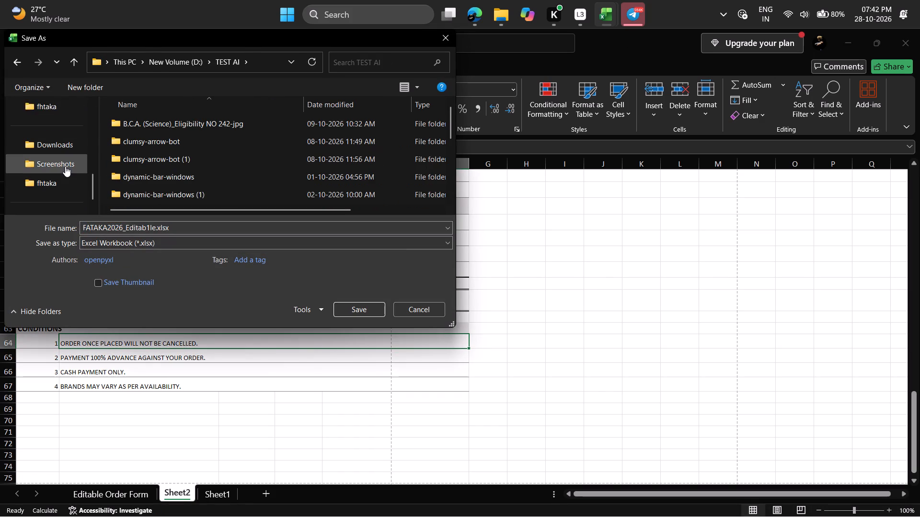
{"action": "scroll", "coordinate": [61, 163], "scroll_direction": "up", "scroll_amount": 6}
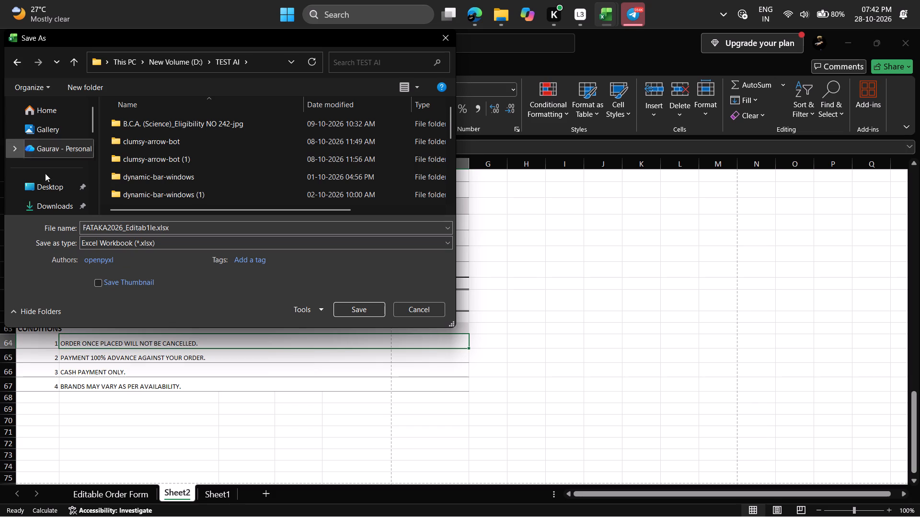
{"action": "left_click", "coordinate": [46, 186]}
{"action": "double_click", "coordinate": [143, 151]}
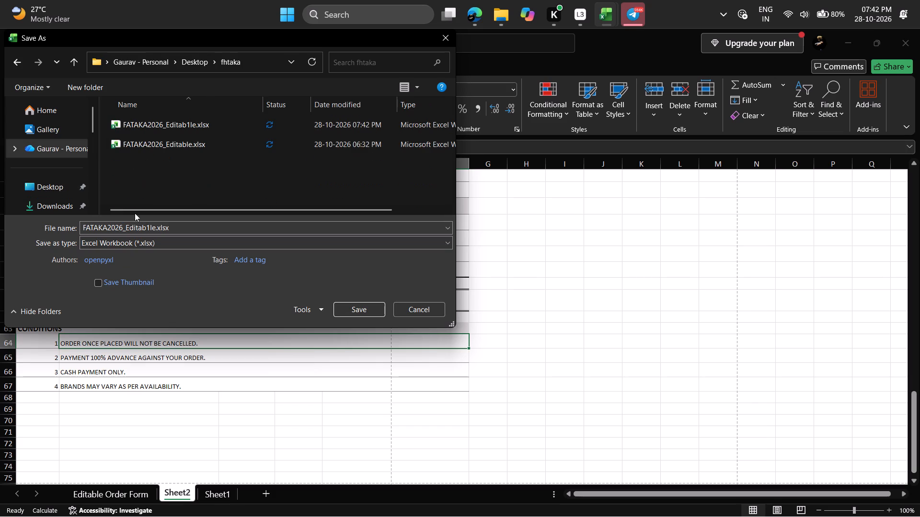
{"action": "left_click", "coordinate": [154, 226]}
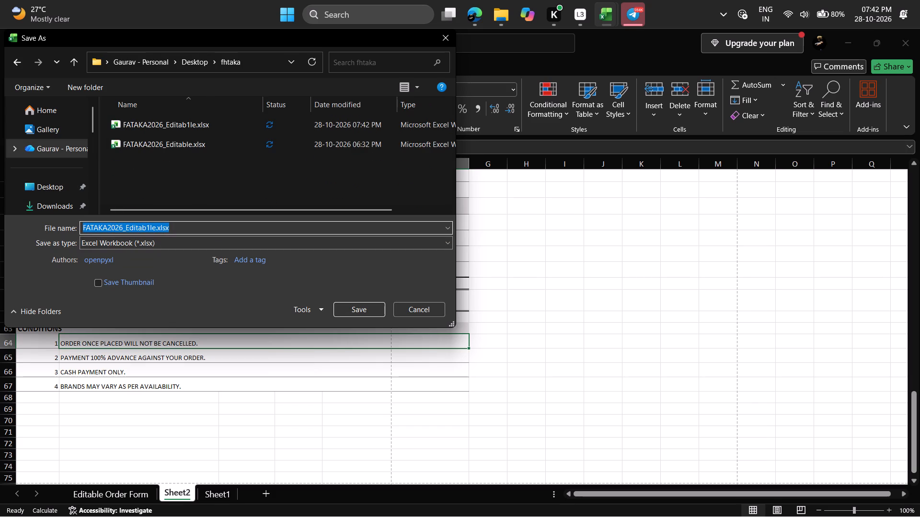
{"action": "left_click", "coordinate": [157, 229]}
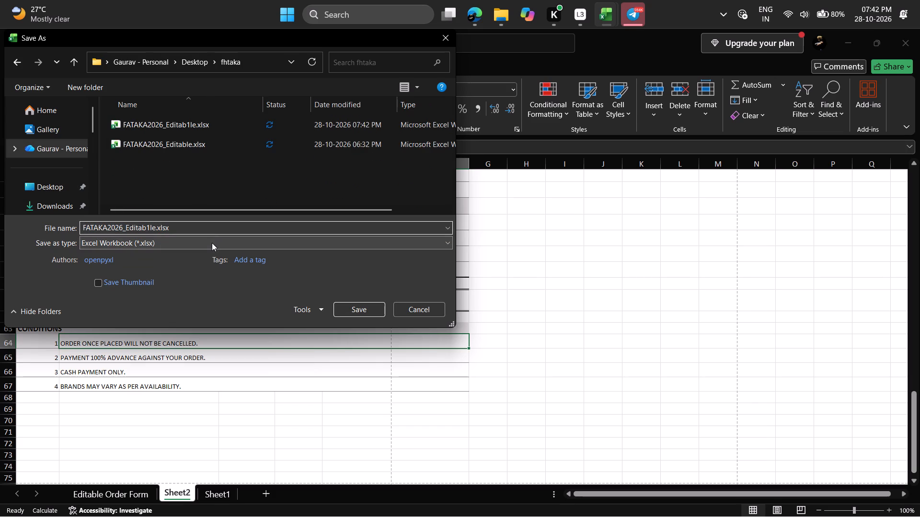
{"action": "key", "text": "Left"}
{"action": "left_click", "coordinate": [180, 237]}
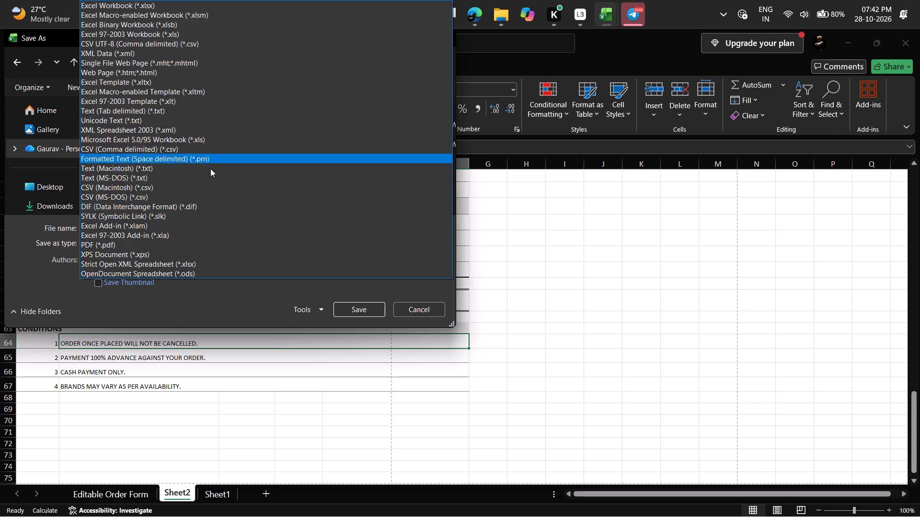
{"action": "left_click", "coordinate": [139, 243]}
Name the PDF FATAKA2026 Rahuri Final Purschase and save it.
{"action": "left_click", "coordinate": [157, 230]}
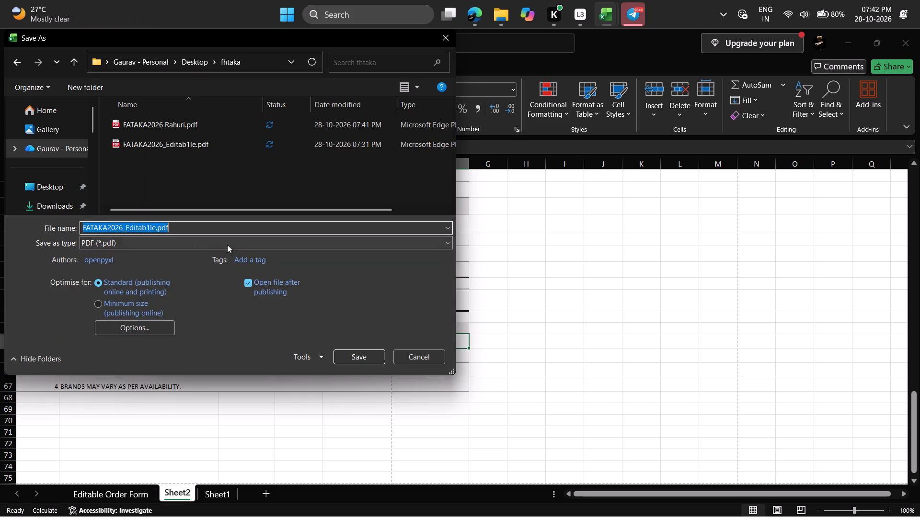
{"action": "left_click", "coordinate": [155, 230]}
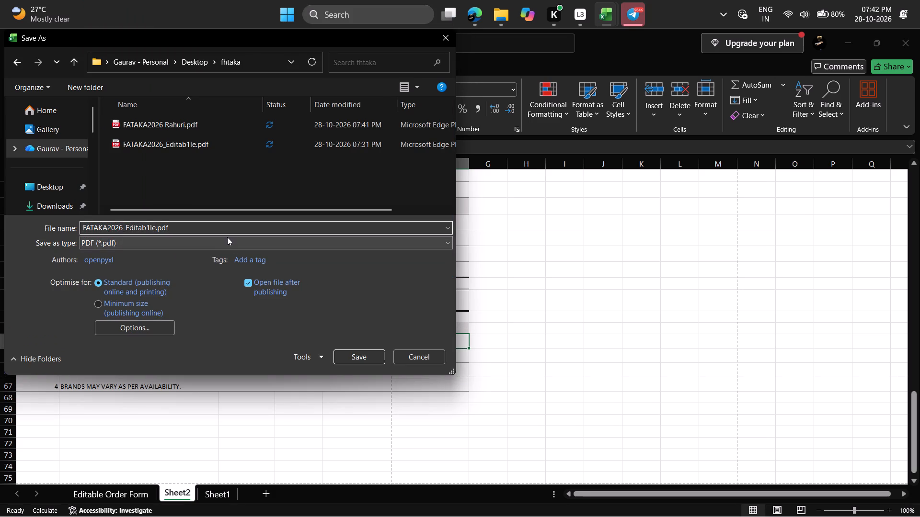
{"action": "key", "text": "BackSpace"}
{"action": "key", "text": "BackSpace"}
{"action": "key", "text": "BackSpace"}
{"action": "key", "text": "BackSpace"}
{"action": "key", "text": "BackSpace"}
{"action": "key", "text": "BackSpace"}
{"action": "key", "text": "BackSpace"}
{"action": "key", "text": "BackSpace"}
{"action": "key", "text": "BackSpace"}
{"action": "key", "text": "BackSpace"}
{"action": "key", "text": "space"}
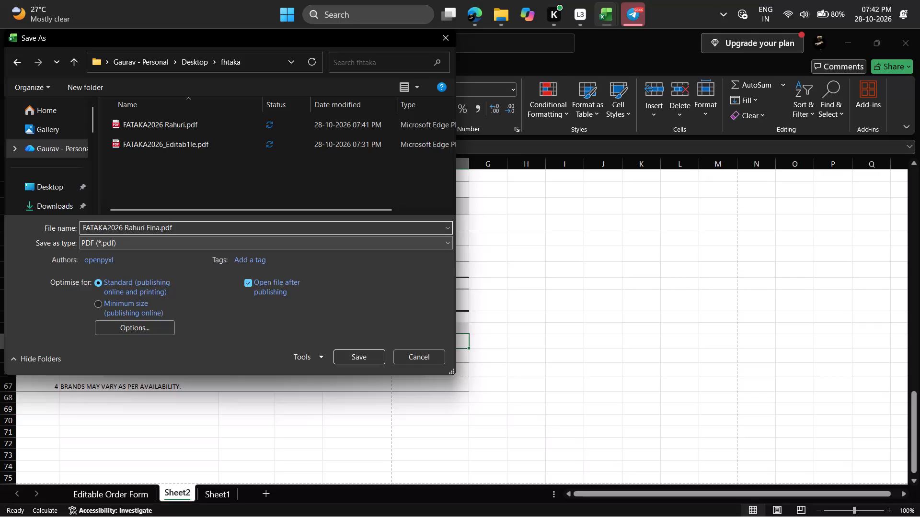
{"action": "key", "text": "l"}
{"action": "key", "text": "space"}
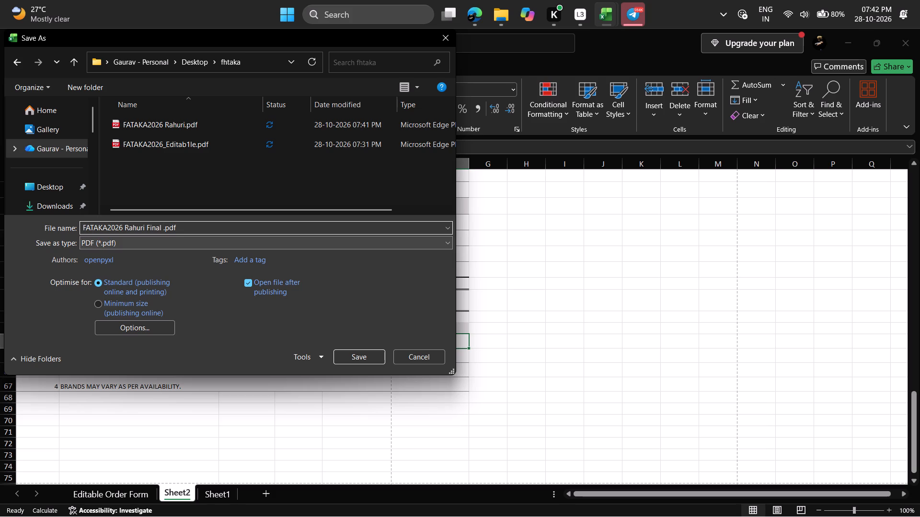
{"action": "key", "text": "p"}
{"action": "key", "text": "u"}
{"action": "type", "text": "rschase"}
{"action": "left_click", "coordinate": [369, 363]}
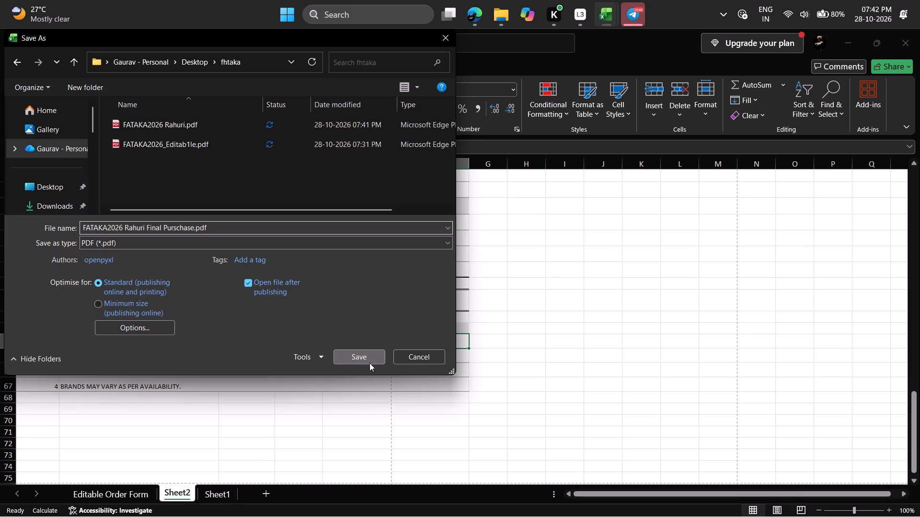
Check the pages of the new Final Purschase PDF, including the item lists, cleared packing rows, conditions and leftover amount column.
{"action": "scroll", "coordinate": [392, 256], "scroll_direction": "down", "scroll_amount": 6}
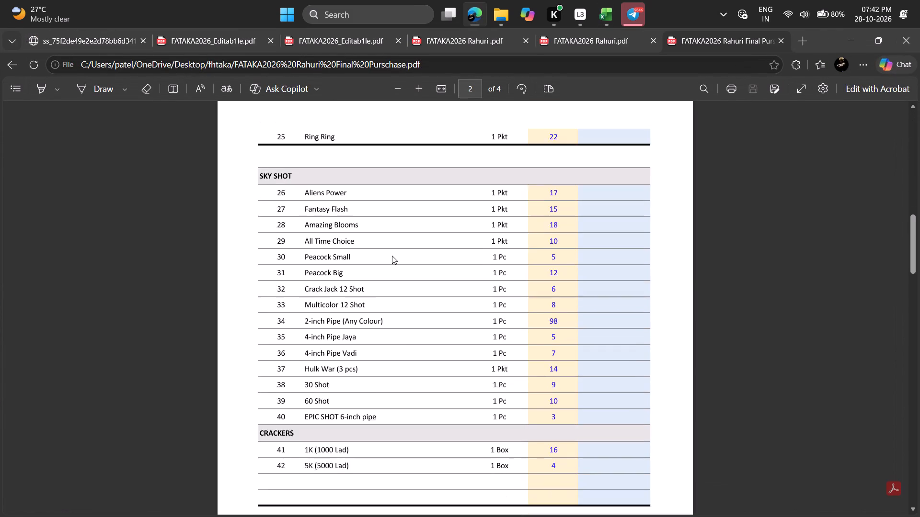
{"action": "scroll", "coordinate": [392, 256], "scroll_direction": "down", "scroll_amount": 5}
{"action": "scroll", "coordinate": [653, 305], "scroll_direction": "up", "scroll_amount": 9}
{"action": "scroll", "coordinate": [408, 272], "scroll_direction": "down", "scroll_amount": 7}
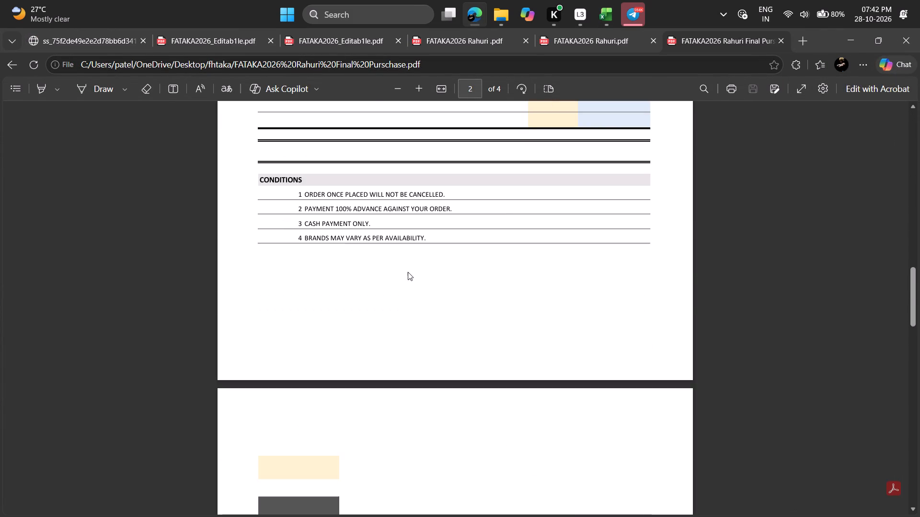
{"action": "scroll", "coordinate": [408, 272], "scroll_direction": "down", "scroll_amount": 9}
{"action": "scroll", "coordinate": [452, 282], "scroll_direction": "down", "scroll_amount": 6}
{"action": "scroll", "coordinate": [457, 289], "scroll_direction": "up", "scroll_amount": 10}
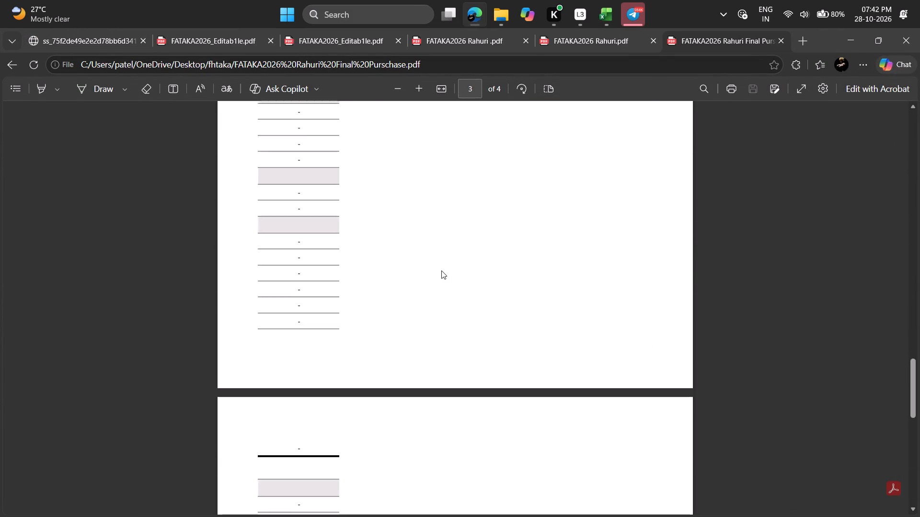
{"action": "scroll", "coordinate": [436, 280], "scroll_direction": "up", "scroll_amount": 2}
{"action": "scroll", "coordinate": [441, 228], "scroll_direction": "down", "scroll_amount": 1}
{"action": "scroll", "coordinate": [410, 192], "scroll_direction": "up", "scroll_amount": 4}
{"action": "scroll", "coordinate": [410, 199], "scroll_direction": "down", "scroll_amount": 3}
{"action": "scroll", "coordinate": [409, 206], "scroll_direction": "up", "scroll_amount": 11}
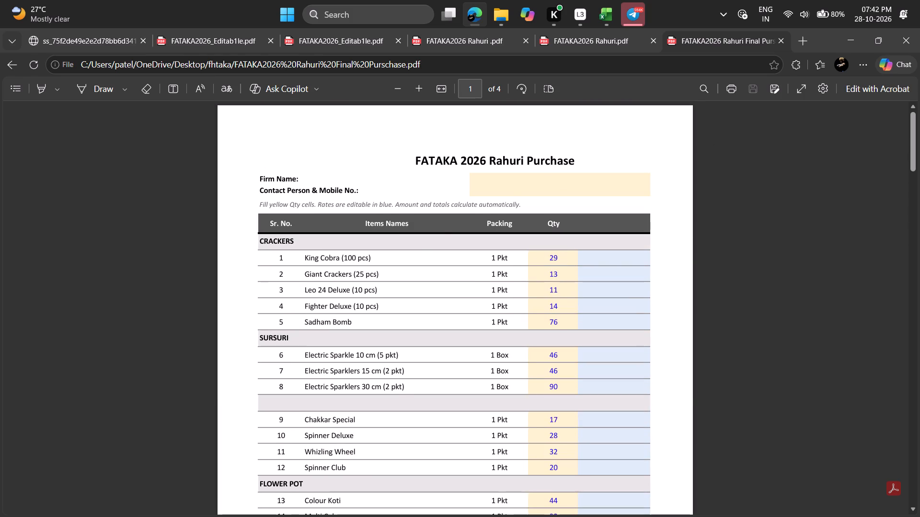
{"action": "scroll", "coordinate": [470, 230], "scroll_direction": "down", "scroll_amount": 2}
{"action": "scroll", "coordinate": [533, 232], "scroll_direction": "down", "scroll_amount": 3}
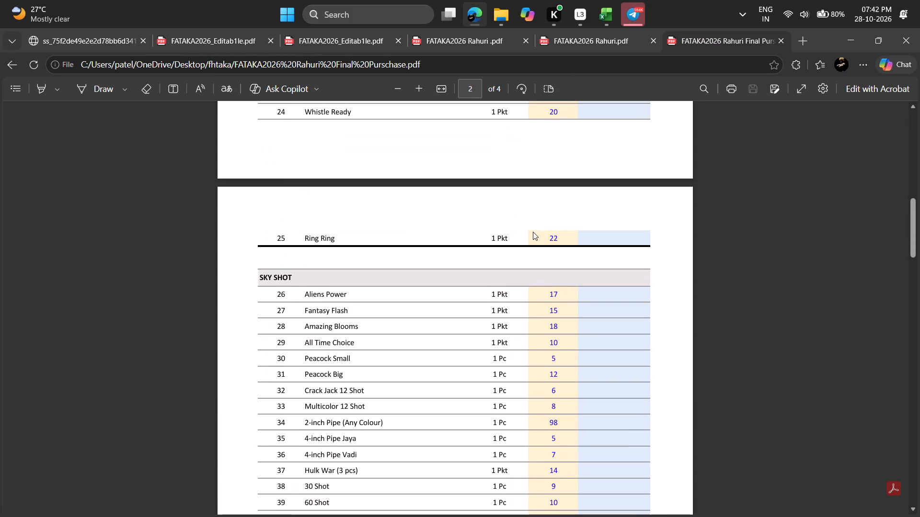
{"action": "scroll", "coordinate": [533, 232], "scroll_direction": "down", "scroll_amount": 1}
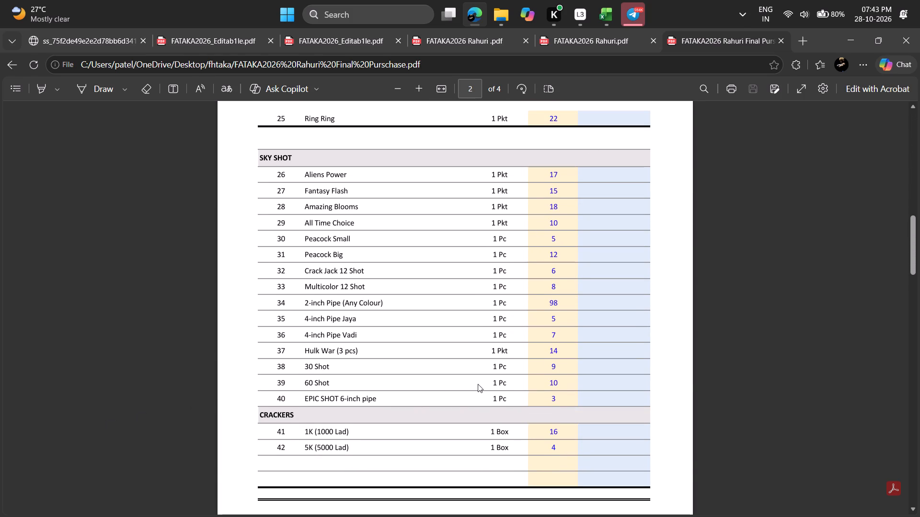
{"action": "scroll", "coordinate": [476, 383], "scroll_direction": "up", "scroll_amount": 5}
Review the earlier FATAKA2026_Editab1le PDF, from the item rates and amounts to the grand total and conditions.
{"action": "left_click", "coordinate": [309, 34]}
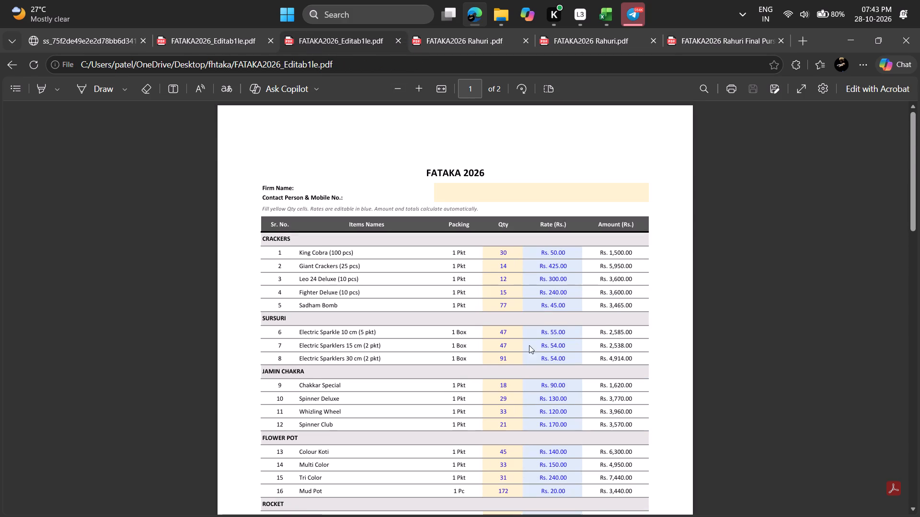
{"action": "scroll", "coordinate": [611, 279], "scroll_direction": "down", "scroll_amount": 7}
{"action": "scroll", "coordinate": [593, 385], "scroll_direction": "down", "scroll_amount": 3}
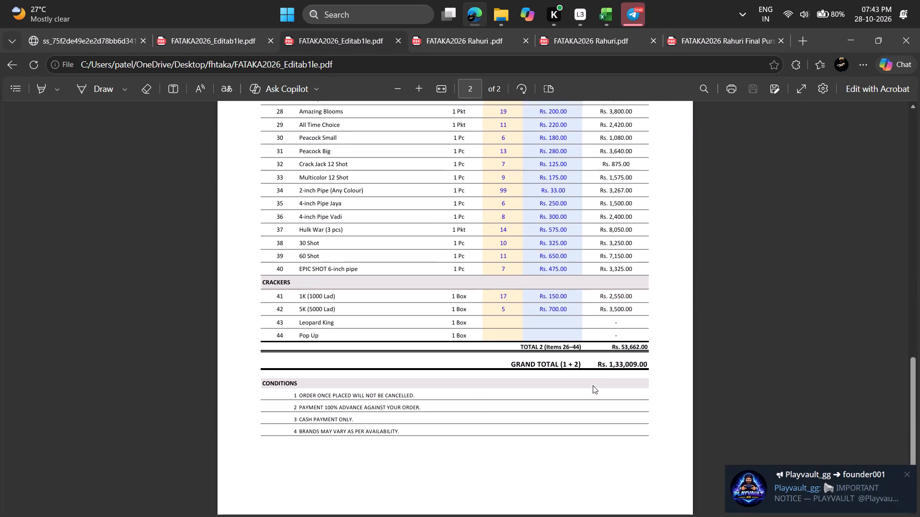
{"action": "scroll", "coordinate": [593, 385], "scroll_direction": "down", "scroll_amount": 1}
{"action": "scroll", "coordinate": [593, 385], "scroll_direction": "up", "scroll_amount": 13}
{"action": "scroll", "coordinate": [566, 347], "scroll_direction": "down", "scroll_amount": 9}
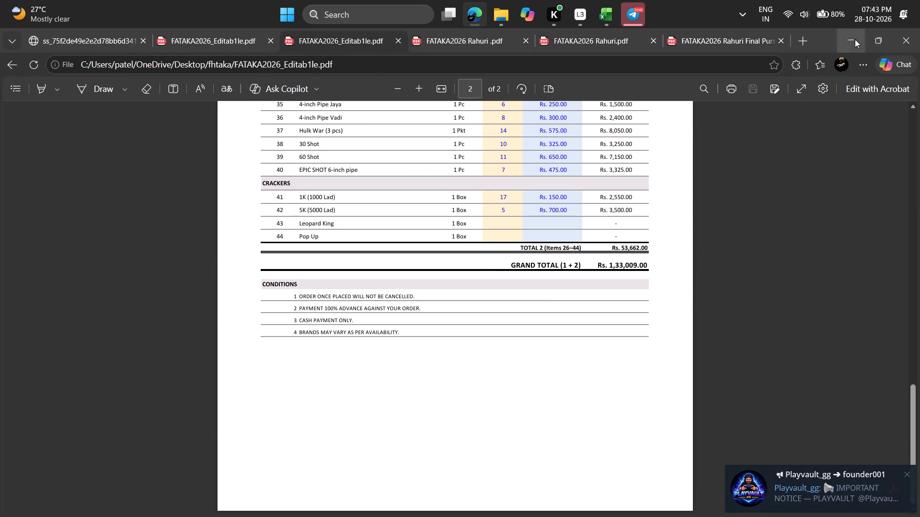
Switch to File Explorer and bring up the fhtaka folder containing the exported PDFs.
{"action": "left_click", "coordinate": [855, 39]}
{"action": "left_click", "coordinate": [511, 11]}
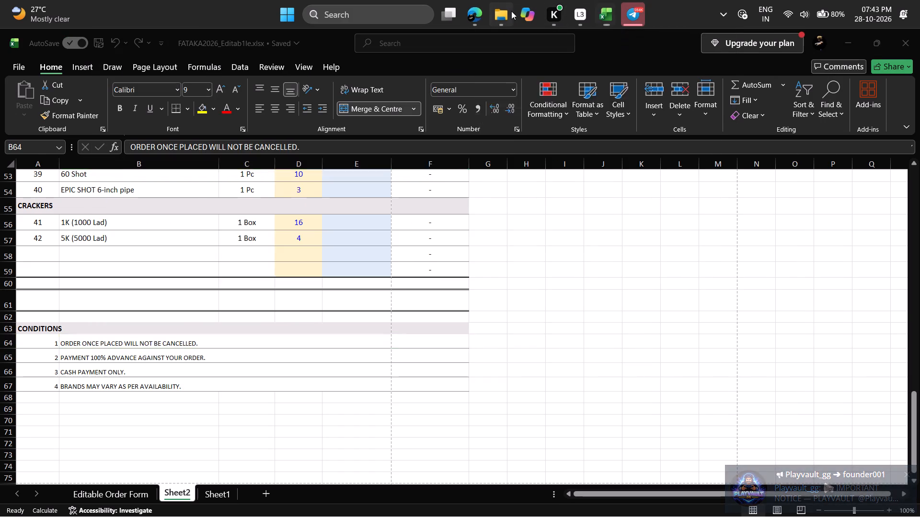
{"action": "left_click", "coordinate": [670, 108]}
{"action": "double_click", "coordinate": [726, 125]}
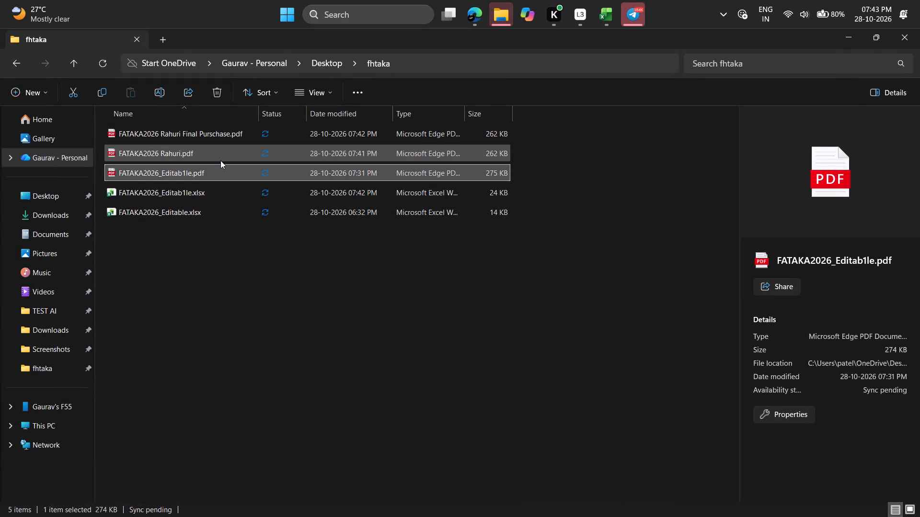
Open FATAKA2026_Editab1le.pdf again, check its final items, grand total and conditions, and return to the fhtaka folder.
{"action": "double_click", "coordinate": [211, 168]}
{"action": "scroll", "coordinate": [428, 246], "scroll_direction": "down", "scroll_amount": 7}
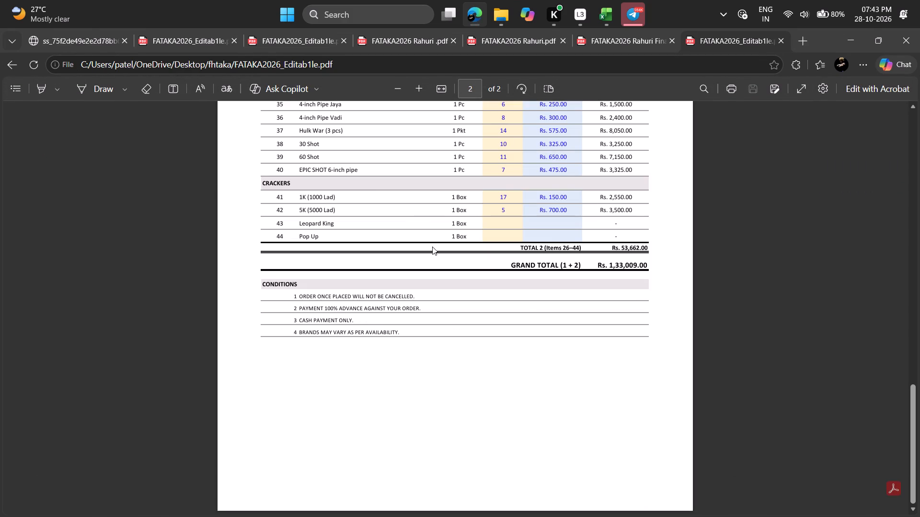
{"action": "scroll", "coordinate": [522, 305], "scroll_direction": "up", "scroll_amount": 14}
{"action": "scroll", "coordinate": [522, 301], "scroll_direction": "down", "scroll_amount": 19}
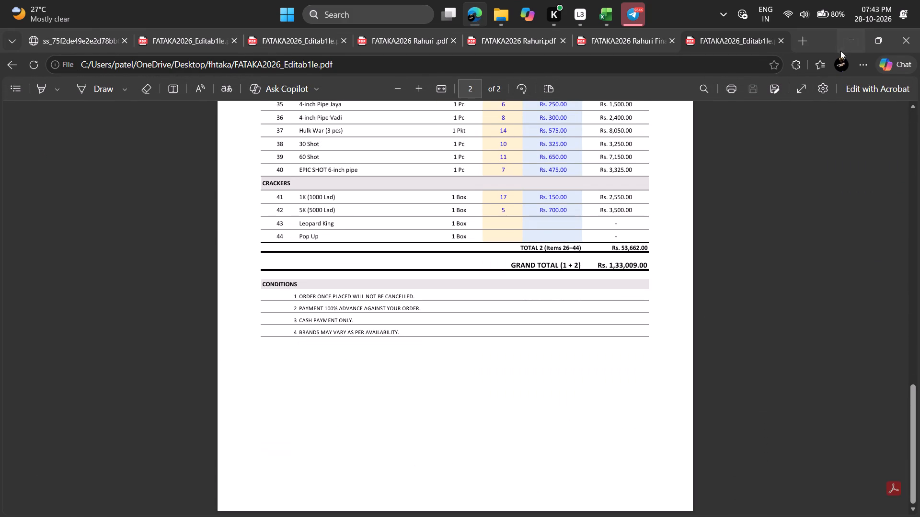
{"action": "left_click", "coordinate": [845, 43]}
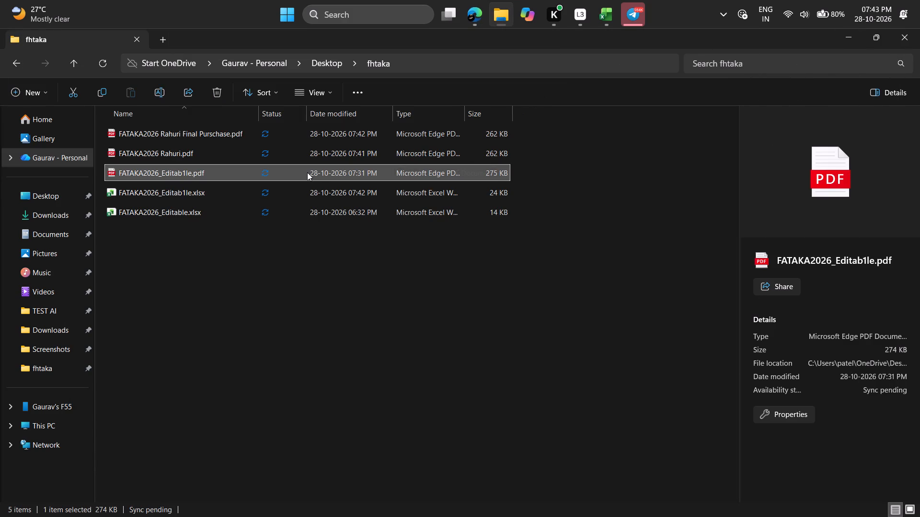
Bring up the sharing options for FATAKA2026_Editab1le.pdf, turn on Nearby Sharing for this PC, and return to the sharing options.
{"action": "right_click", "coordinate": [307, 172]}
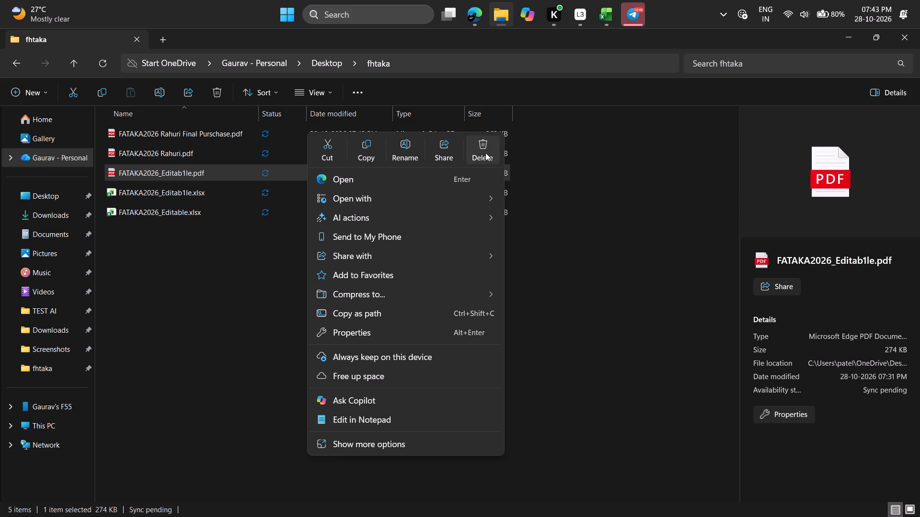
{"action": "left_click", "coordinate": [442, 159]}
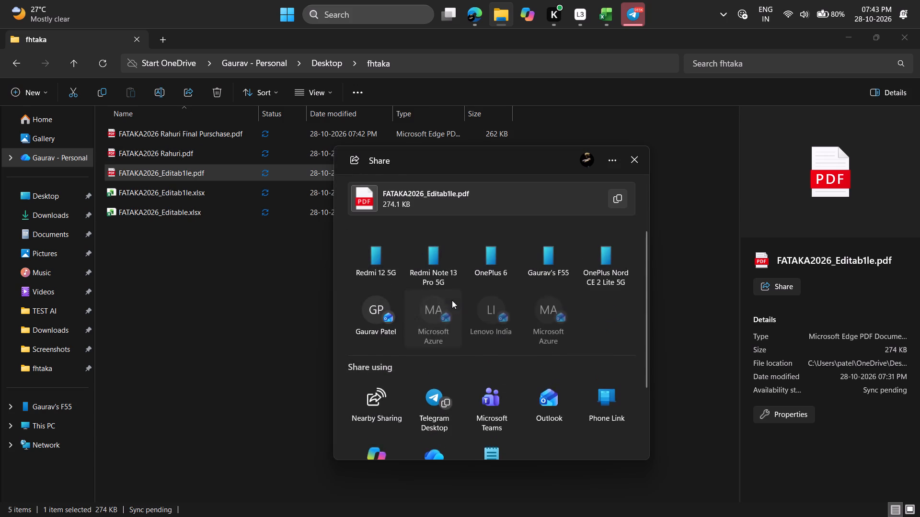
{"action": "scroll", "coordinate": [452, 298], "scroll_direction": "down", "scroll_amount": 2}
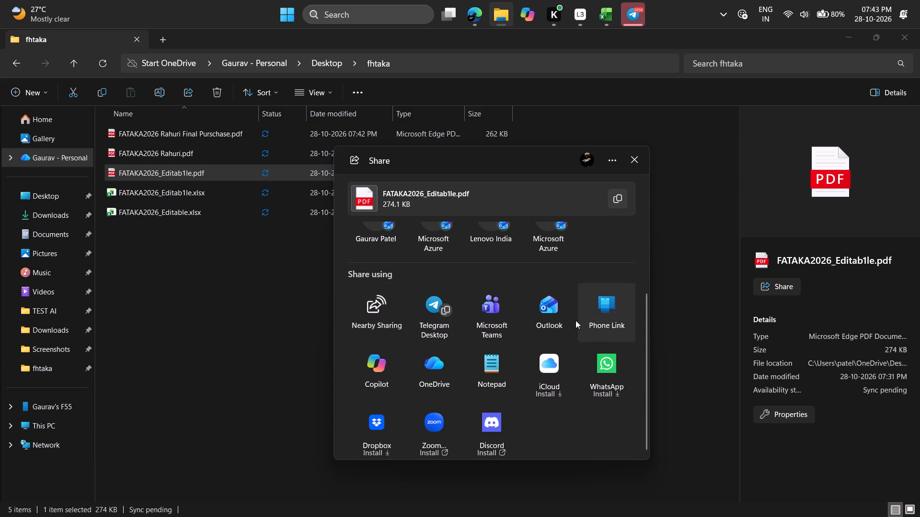
{"action": "scroll", "coordinate": [580, 366], "scroll_direction": "up", "scroll_amount": 3}
{"action": "scroll", "coordinate": [580, 332], "scroll_direction": "down", "scroll_amount": 1}
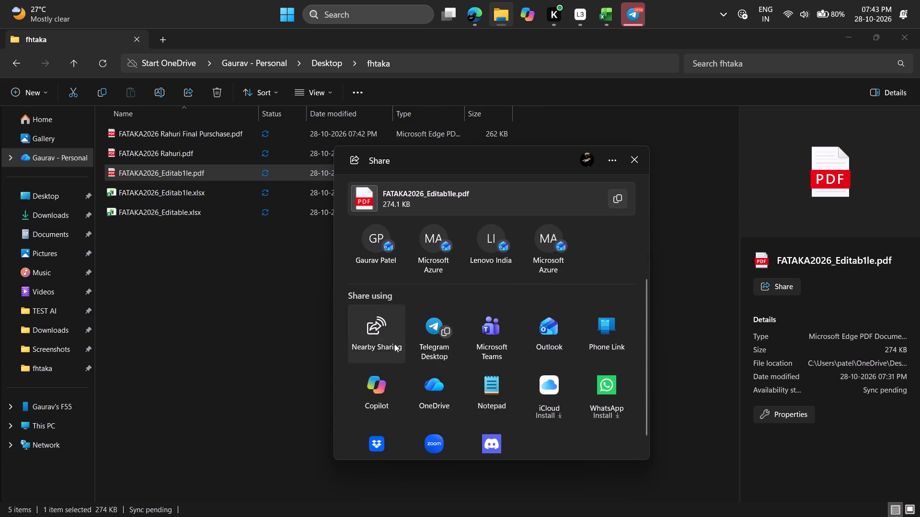
{"action": "left_click", "coordinate": [367, 332]}
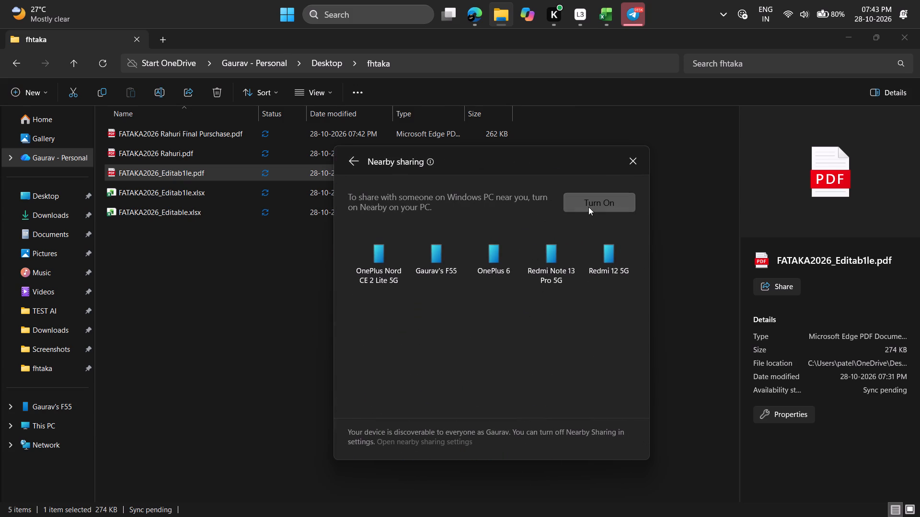
{"action": "left_click", "coordinate": [588, 207]}
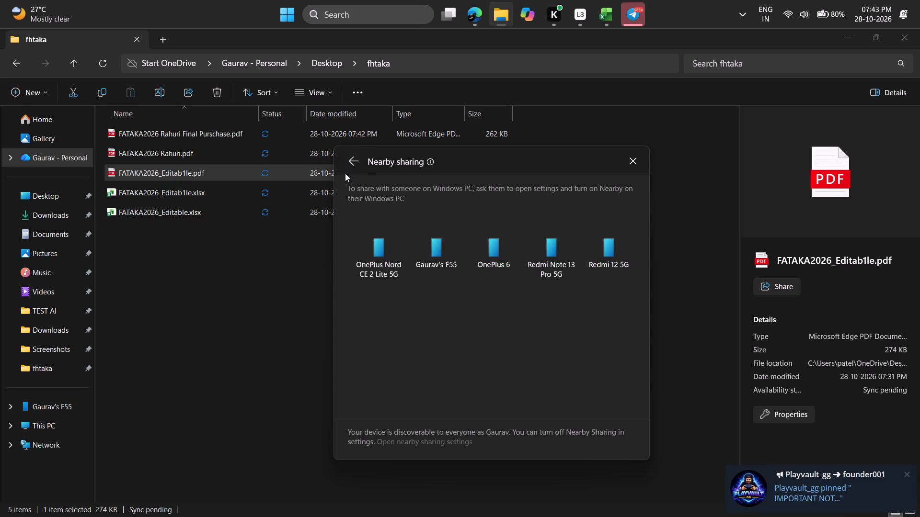
{"action": "left_click", "coordinate": [355, 165]}
Look through the contacts and apps available for sharing FATAKA2026_Editab1le.pdf.
{"action": "scroll", "coordinate": [483, 302], "scroll_direction": "down", "scroll_amount": 2}
{"action": "scroll", "coordinate": [480, 302], "scroll_direction": "up", "scroll_amount": 4}
{"action": "scroll", "coordinate": [495, 294], "scroll_direction": "down", "scroll_amount": 1}
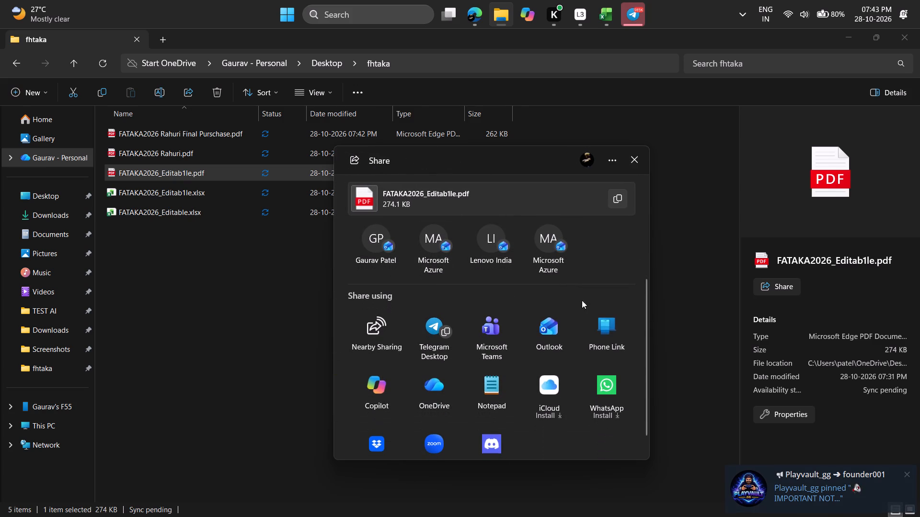
{"action": "scroll", "coordinate": [604, 337], "scroll_direction": "down", "scroll_amount": 1}
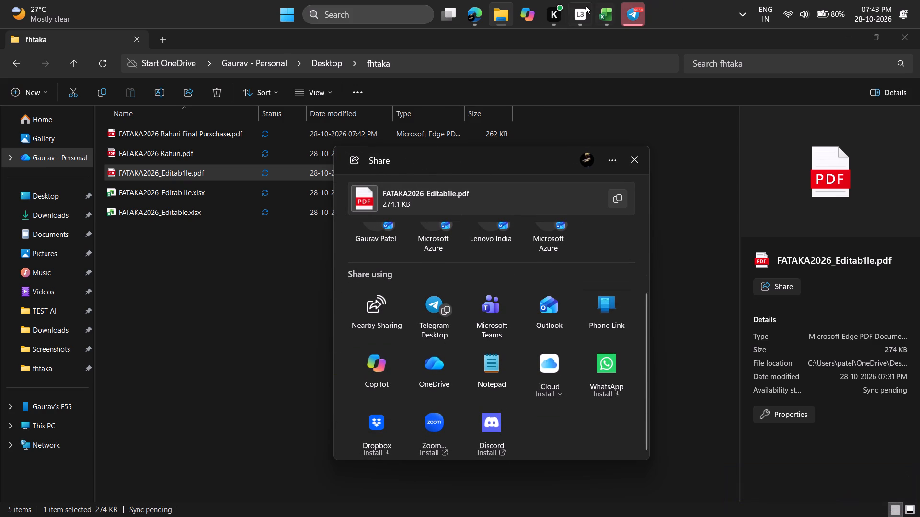
Leave the file's sharing options and open Windows Search.
{"action": "left_click", "coordinate": [375, 7]}
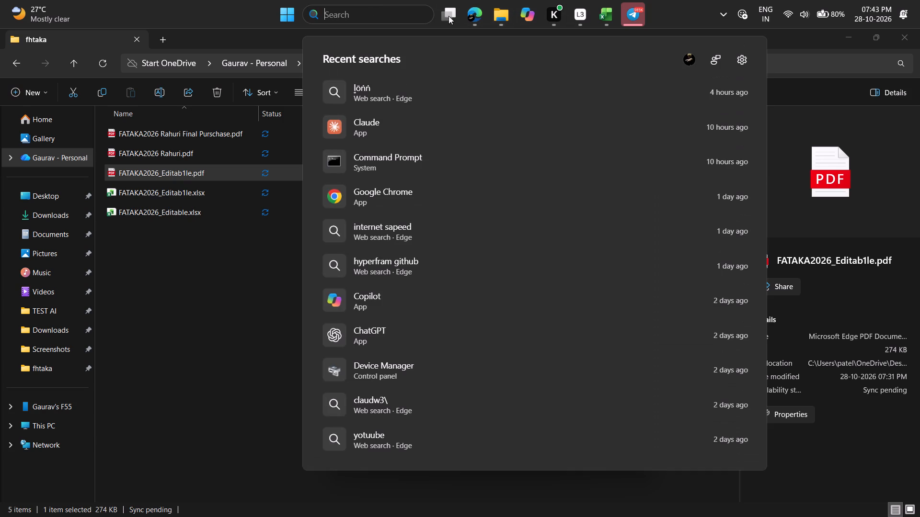
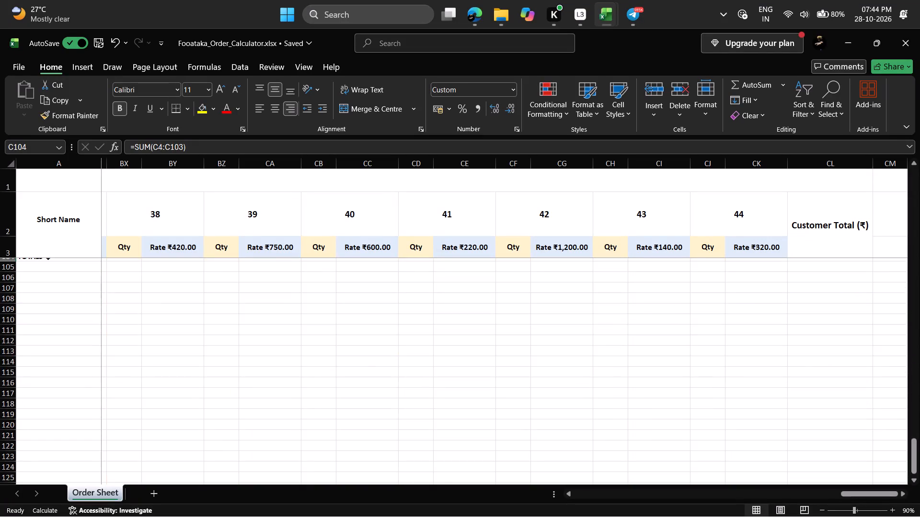
Review the Order Sheet's customer rows, covering the item quantities, amounts and the Customer Total column.
{"action": "scroll", "coordinate": [494, 343], "scroll_direction": "up", "scroll_amount": 4}
{"action": "scroll", "coordinate": [497, 346], "scroll_direction": "up", "scroll_amount": 20}
{"action": "scroll", "coordinate": [497, 346], "scroll_direction": "up", "scroll_amount": 2}
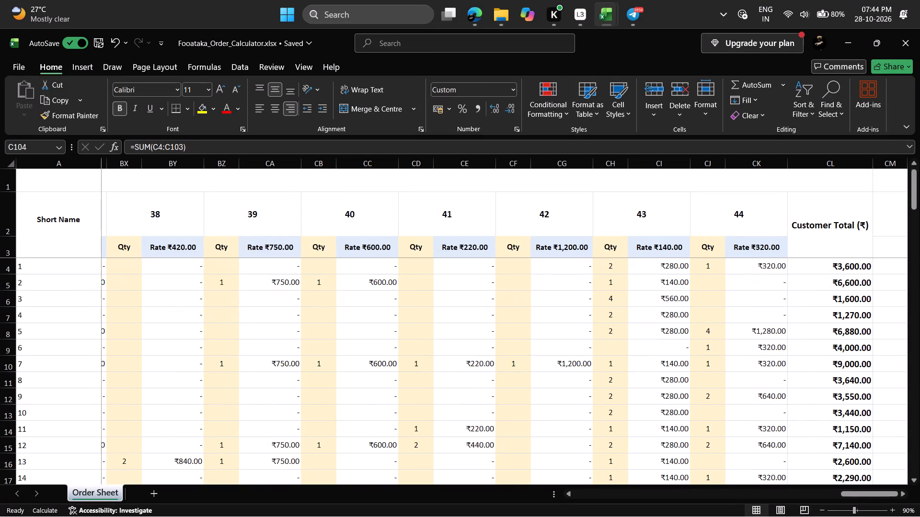
{"action": "scroll", "coordinate": [501, 339], "scroll_direction": "down", "scroll_amount": 3}
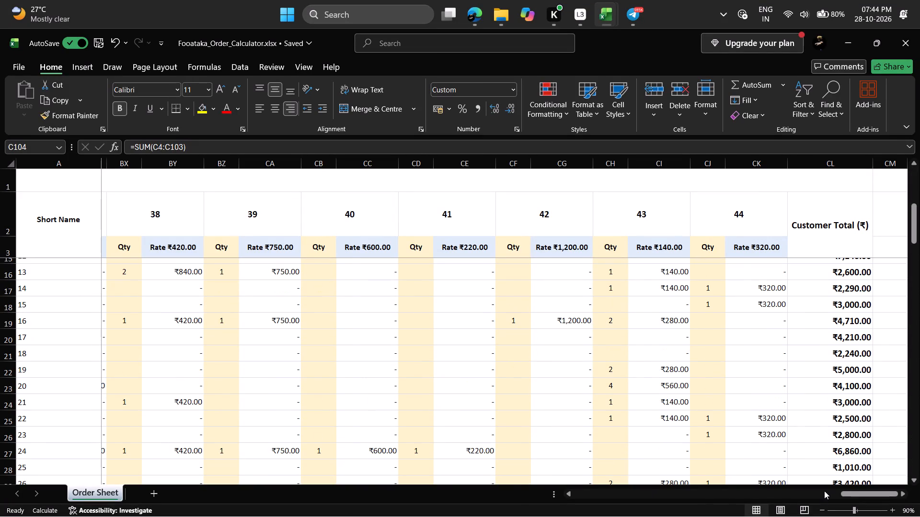
{"action": "left_click_drag", "start_coordinate": [840, 495], "coordinate": [512, 505]}
{"action": "scroll", "coordinate": [100, 335], "scroll_direction": "down", "scroll_amount": 3}
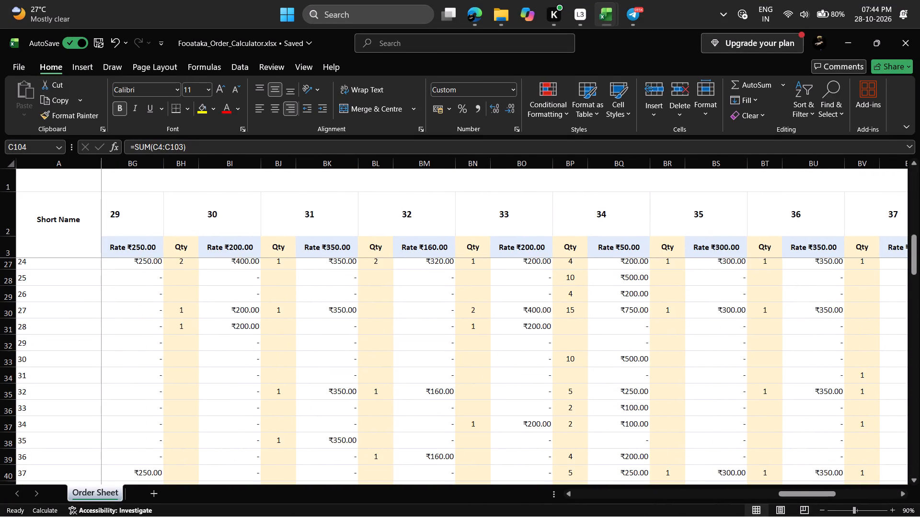
{"action": "scroll", "coordinate": [131, 380], "scroll_direction": "down", "scroll_amount": 2}
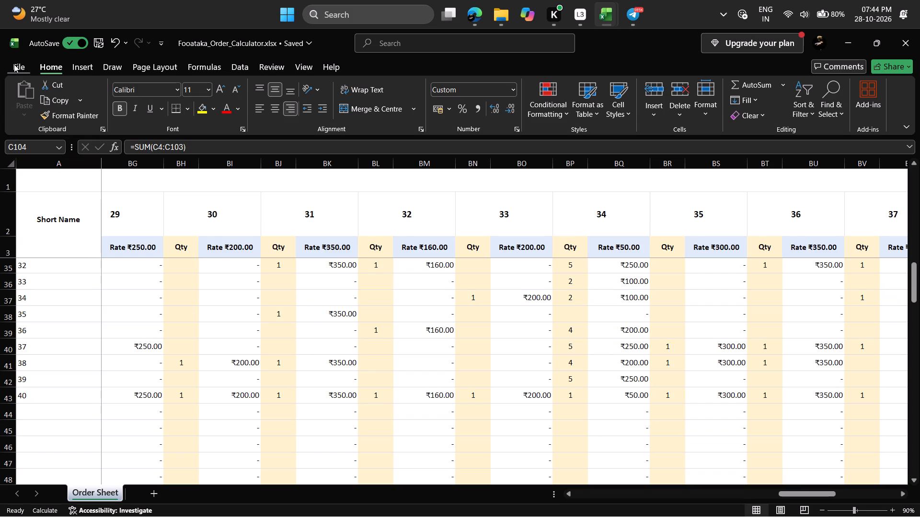
Export the Fooataka_Order_Calculator workbook as a separate copy in the Workbook (*.xlsx) file type.
{"action": "left_click", "coordinate": [14, 64]}
{"action": "left_click", "coordinate": [43, 270]}
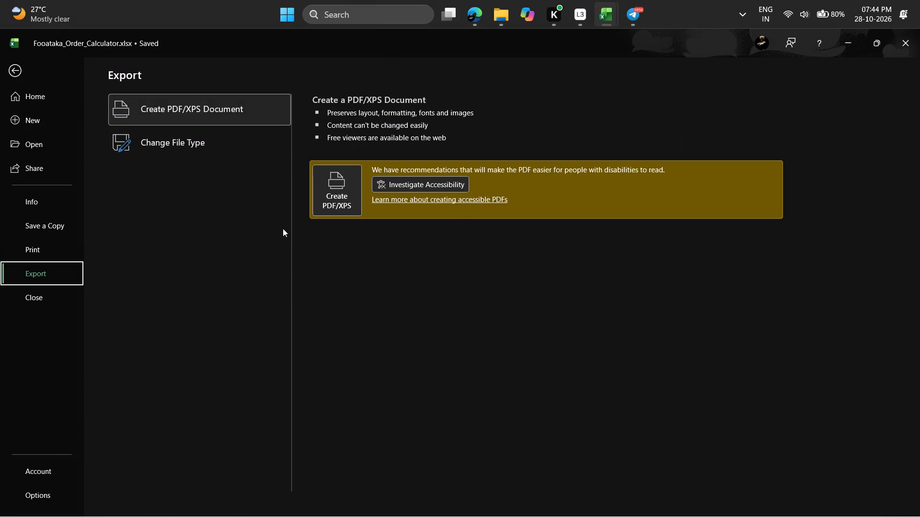
{"action": "left_click", "coordinate": [230, 148]}
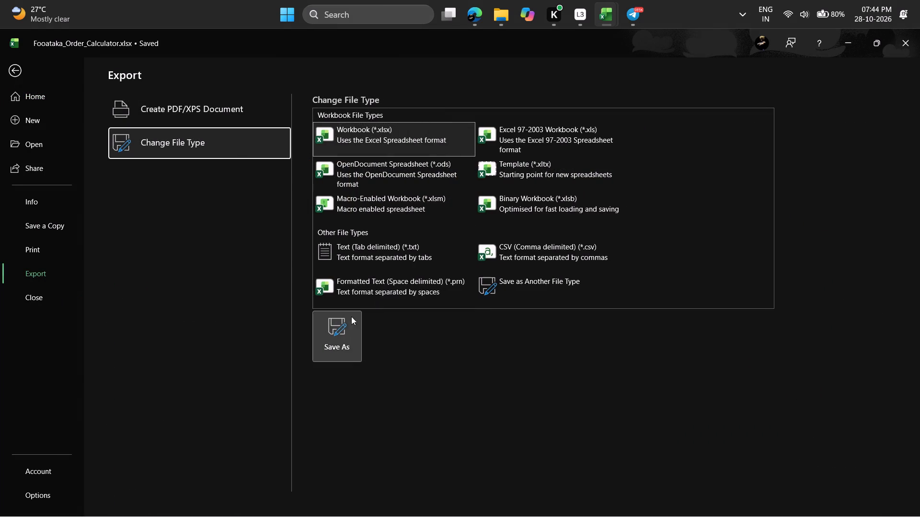
{"action": "left_click", "coordinate": [342, 326]}
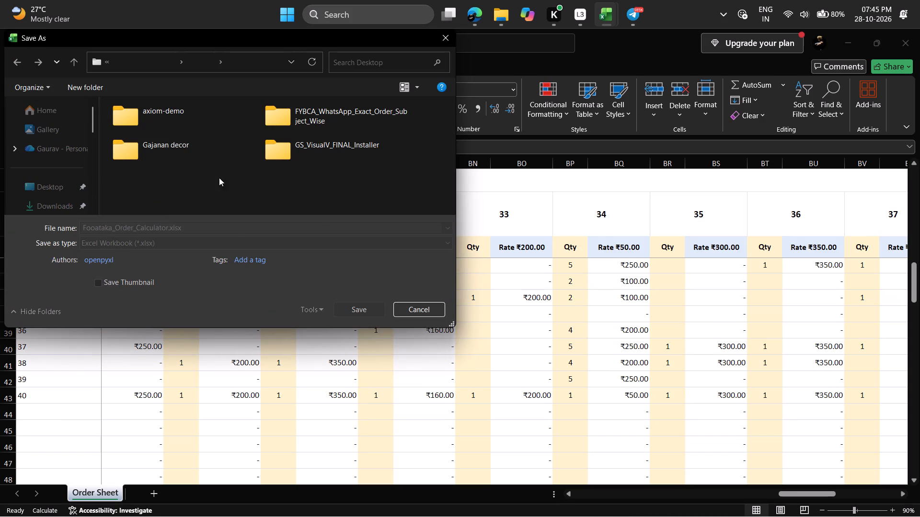
Choose the fhtaka folder on the OneDrive Desktop as the save location for the Order Sheet workbook copy.
{"action": "scroll", "coordinate": [64, 180], "scroll_direction": "down", "scroll_amount": 3}
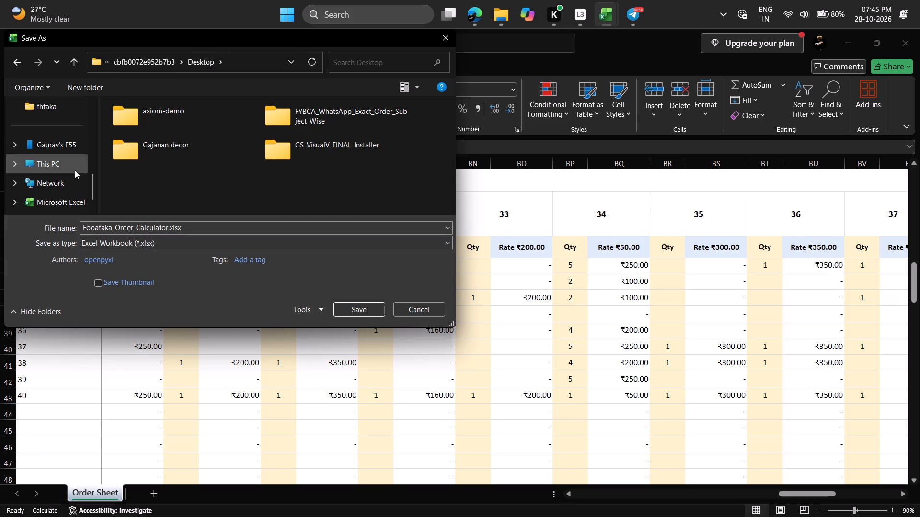
{"action": "left_click", "coordinate": [75, 170]}
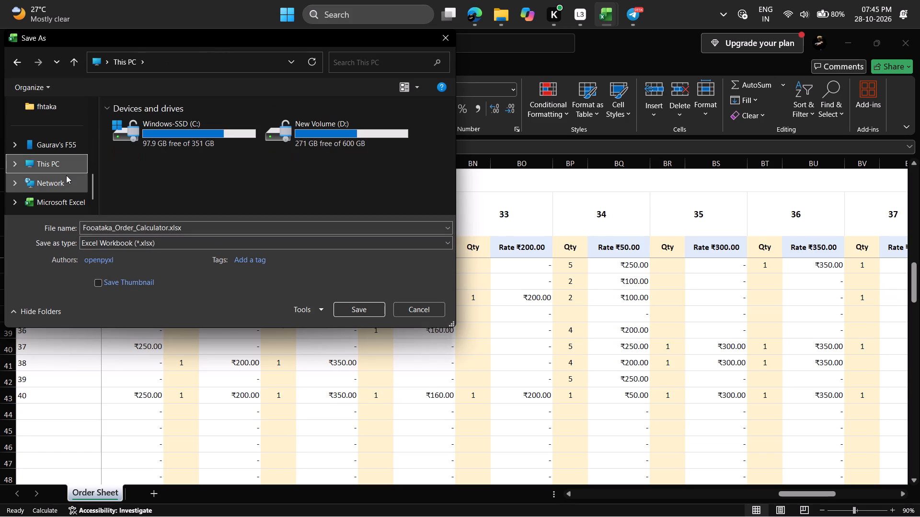
{"action": "scroll", "coordinate": [60, 170], "scroll_direction": "up", "scroll_amount": 5}
{"action": "scroll", "coordinate": [60, 170], "scroll_direction": "down", "scroll_amount": 1}
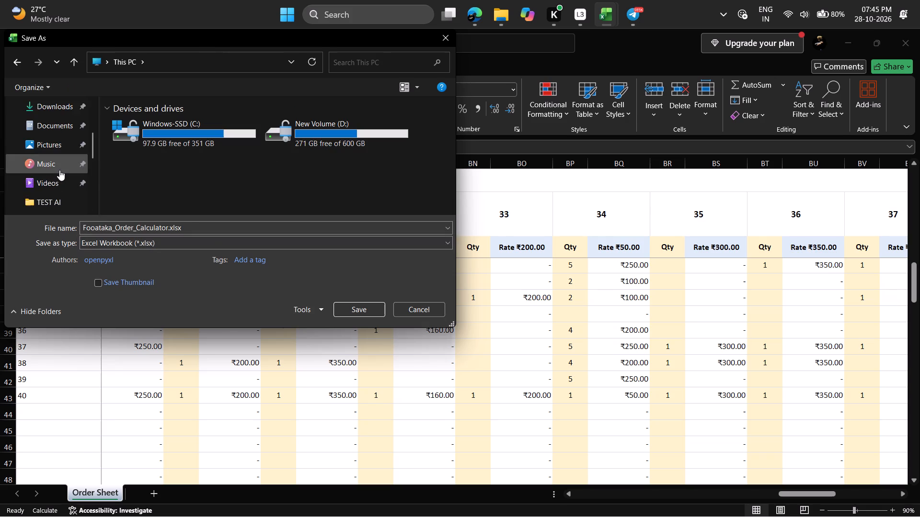
{"action": "scroll", "coordinate": [59, 170], "scroll_direction": "up", "scroll_amount": 2}
{"action": "left_click", "coordinate": [61, 200]}
{"action": "left_click", "coordinate": [62, 180]}
{"action": "left_click", "coordinate": [65, 163]}
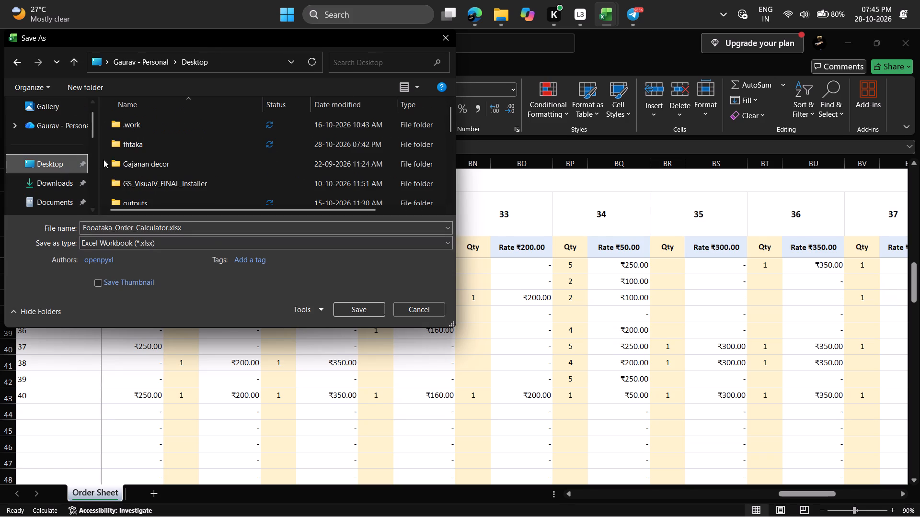
{"action": "double_click", "coordinate": [166, 146]}
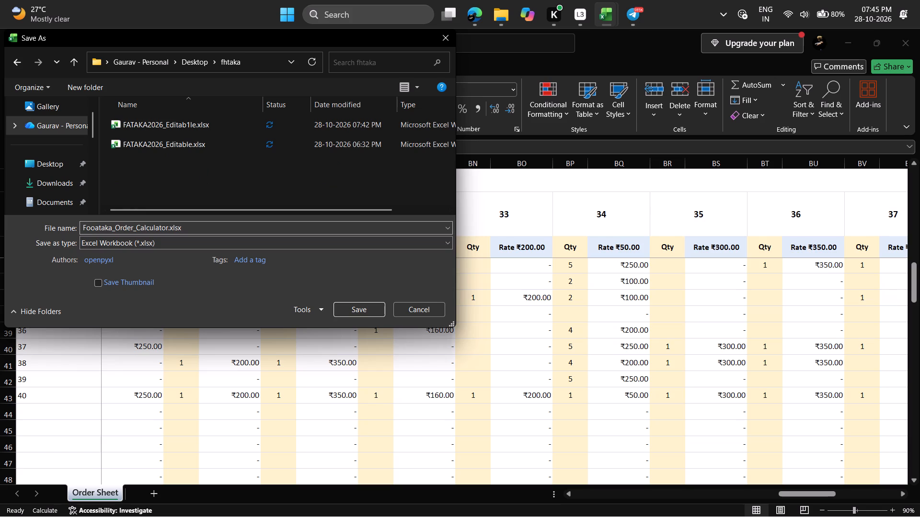
Replace the proposed file name with Sales.
{"action": "left_click", "coordinate": [167, 224]}
{"action": "left_click", "coordinate": [167, 229]}
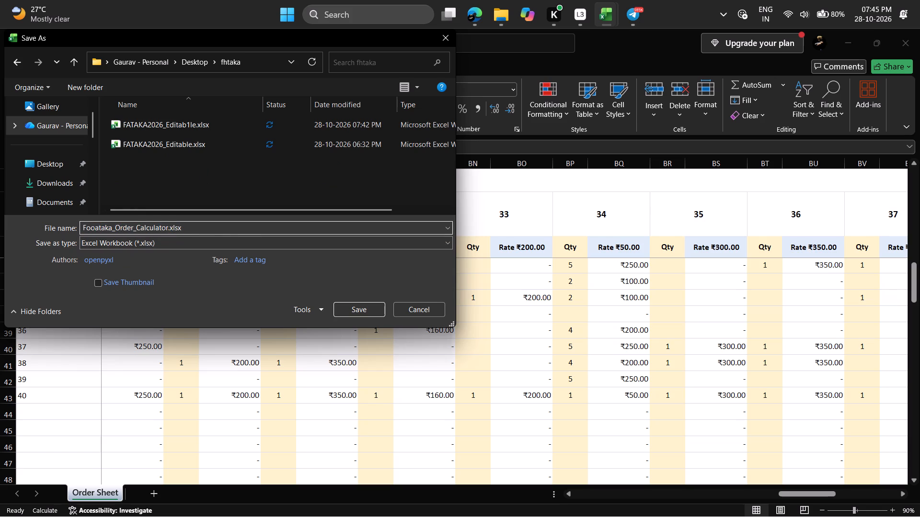
{"action": "key", "text": "BackSpace"}
{"action": "key", "text": "BackSpace"}
{"action": "key", "text": "BackSpace"}
{"action": "key", "text": "BackSpace"}
{"action": "key", "text": "BackSpace"}
{"action": "key", "text": "BackSpace"}
{"action": "key", "text": "BackSpace"}
{"action": "key", "text": "BackSpace"}
{"action": "key", "text": "BackSpace"}
{"action": "key", "text": "BackSpace"}
{"action": "key", "text": "BackSpace"}
{"action": "key", "text": "BackSpace"}
{"action": "key", "text": "BackSpace"}
{"action": "key", "text": "BackSpace"}
{"action": "key", "text": "BackSpace"}
{"action": "key", "text": "BackSpace"}
{"action": "key", "text": "BackSpace"}
{"action": "key", "text": "BackSpace"}
{"action": "key", "text": "BackSpace"}
{"action": "key", "text": "BackSpace"}
{"action": "key", "text": "BackSpace"}
{"action": "key", "text": "BackSpace"}
{"action": "key", "text": "BackSpace"}
{"action": "key", "text": "BackSpace"}
{"action": "key", "text": "BackSpace"}
{"action": "key", "text": "BackSpace"}
{"action": "key", "text": "BackSpace"}
{"action": "key", "text": "BackSpace"}
{"action": "key", "text": "BackSpace"}
{"action": "key", "text": "BackSpace"}
{"action": "key", "text": "BackSpace"}
{"action": "key", "text": "BackSpace"}
{"action": "key", "text": "BackSpace"}
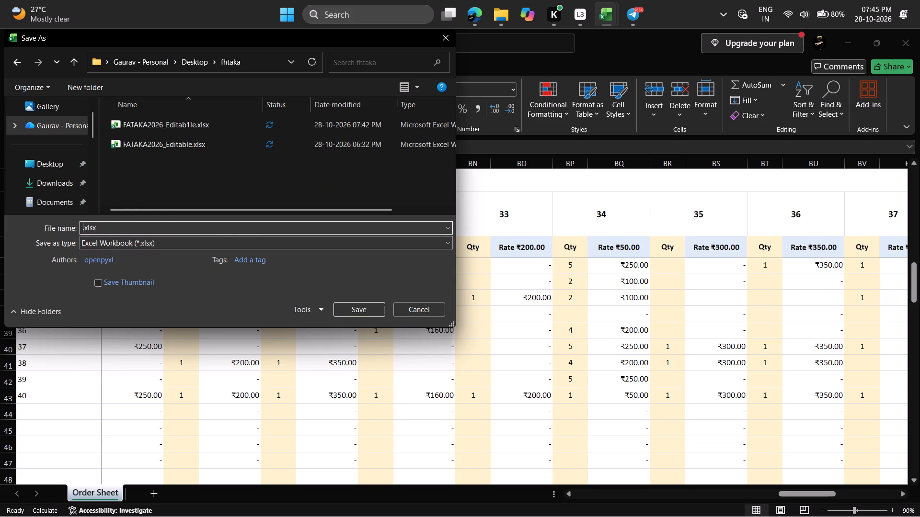
{"action": "type", "text": "sales"}
{"action": "key", "text": "BackSpace"}
{"action": "key", "text": "BackSpace"}
{"action": "key", "text": "BackSpace"}
{"action": "key", "text": "BackSpace"}
{"action": "key", "text": "BackSpace"}
{"action": "key", "text": "BackSpace"}
{"action": "key", "text": "BackSpace"}
{"action": "key", "text": "BackSpace"}
{"action": "key", "text": "BackSpace"}
{"action": "key", "text": "BackSpace"}
{"action": "type", "text": "ales"}
Set the file format to PDF and save the Order Sheet export in the fhtaka folder.
{"action": "left_click_drag", "start_coordinate": [281, 36], "coordinate": [597, 158]}
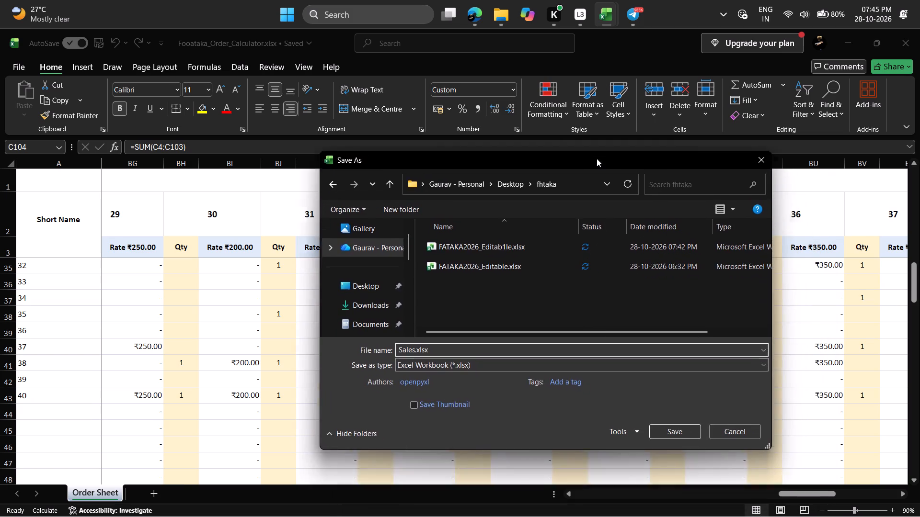
{"action": "left_click_drag", "start_coordinate": [597, 158], "coordinate": [570, 92]}
{"action": "left_click", "coordinate": [415, 292]}
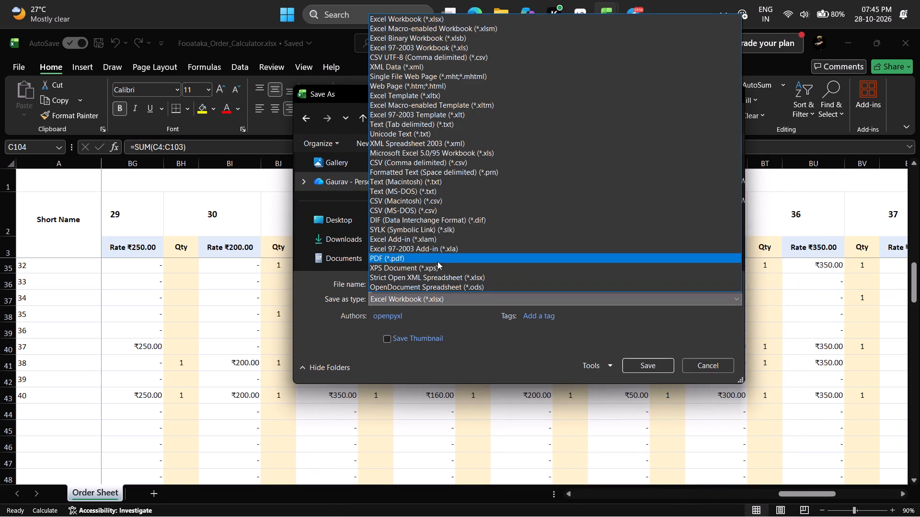
{"action": "left_click", "coordinate": [428, 258]}
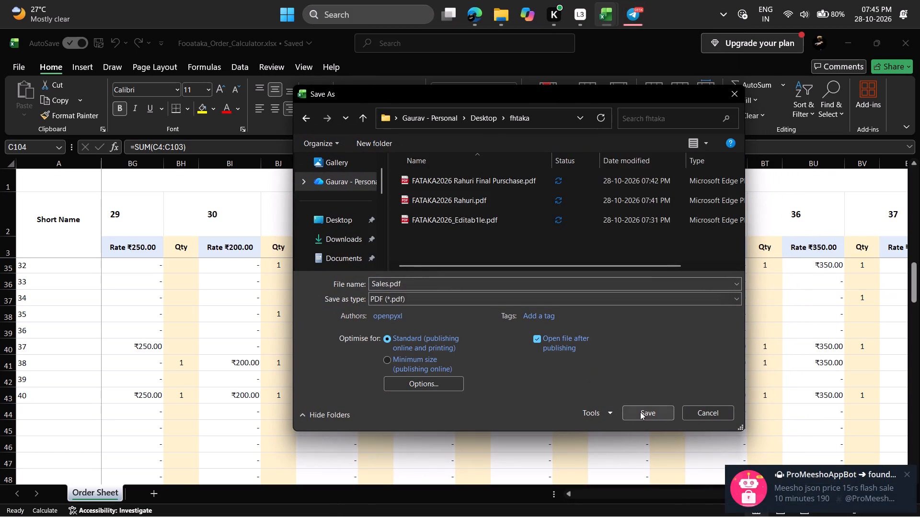
{"action": "left_click", "coordinate": [640, 412]}
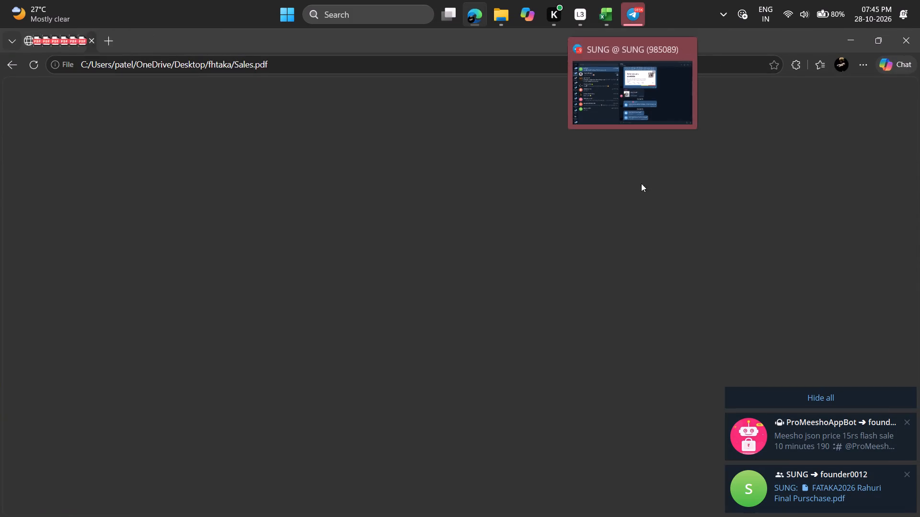
Examine the exported Sales PDF at different magnifications, checking how the quantity and rate columns fit and read on the page.
{"action": "scroll", "coordinate": [557, 266], "scroll_direction": "up", "scroll_amount": 5}
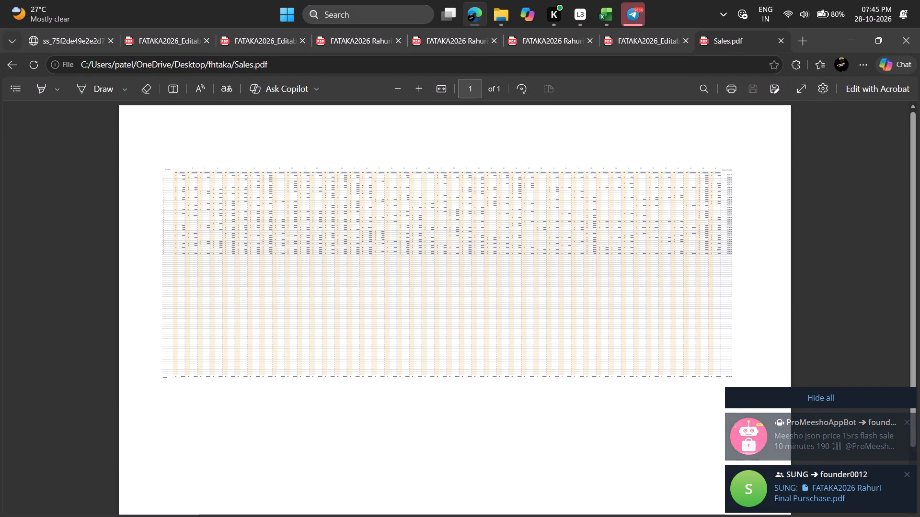
{"action": "scroll", "coordinate": [477, 307], "scroll_direction": "up", "scroll_amount": 6, "text": "ctrl"}
{"action": "scroll", "coordinate": [477, 306], "scroll_direction": "down", "scroll_amount": 5, "text": "ctrl"}
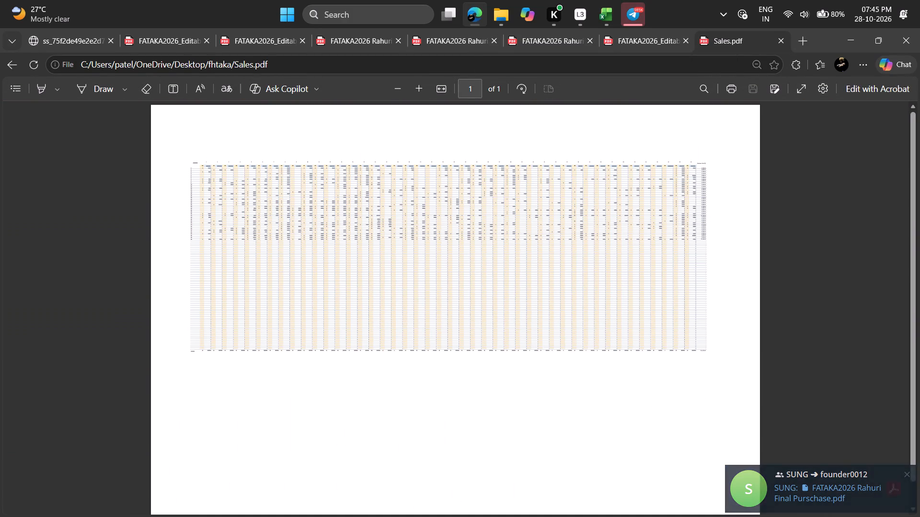
{"action": "scroll", "coordinate": [256, 277], "scroll_direction": "up", "scroll_amount": 3, "text": "ctrl"}
{"action": "left_click_drag", "start_coordinate": [433, 223], "coordinate": [576, 339], "text": "ctrl"}
{"action": "left_click", "coordinate": [346, 218], "text": "ctrl"}
{"action": "scroll", "coordinate": [494, 244], "scroll_direction": "up", "scroll_amount": 2, "text": "ctrl"}
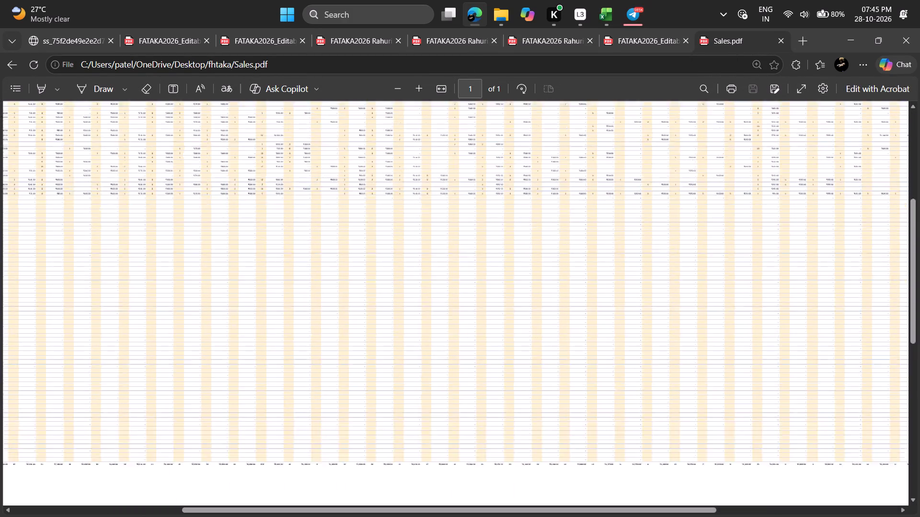
{"action": "scroll", "coordinate": [494, 244], "scroll_direction": "up", "scroll_amount": 4, "text": "ctrl"}
{"action": "left_click", "coordinate": [505, 132], "text": "ctrl"}
{"action": "scroll", "coordinate": [459, 227], "scroll_direction": "down", "scroll_amount": 5, "text": "ctrl"}
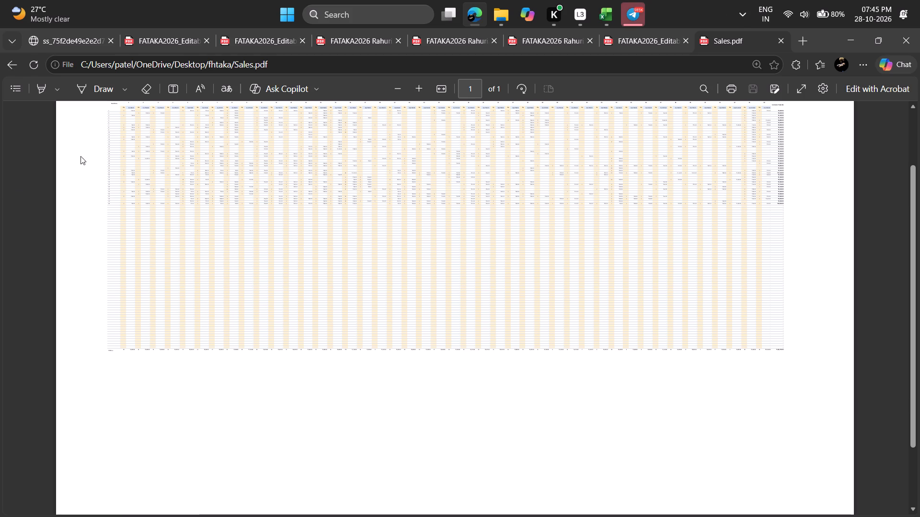
Examine the Sales PDF at several magnifications, from the whole-page layout to the order rows and the totals row at the table's end.
{"action": "scroll", "coordinate": [299, 278], "scroll_direction": "up", "scroll_amount": 4}
{"action": "scroll", "coordinate": [104, 269], "scroll_direction": "up", "scroll_amount": 3, "text": "ctrl"}
{"action": "scroll", "coordinate": [97, 270], "scroll_direction": "down", "scroll_amount": 3, "text": "ctrl"}
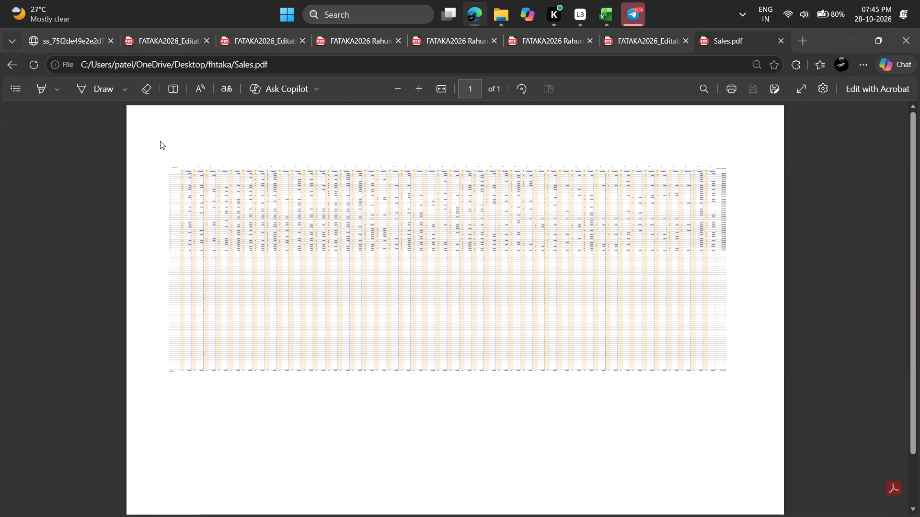
{"action": "scroll", "coordinate": [201, 191], "scroll_direction": "up", "scroll_amount": 4, "text": "ctrl"}
{"action": "scroll", "coordinate": [163, 210], "scroll_direction": "up", "scroll_amount": 4, "text": "ctrl"}
{"action": "scroll", "coordinate": [197, 253], "scroll_direction": "up", "scroll_amount": 5, "text": "ctrl"}
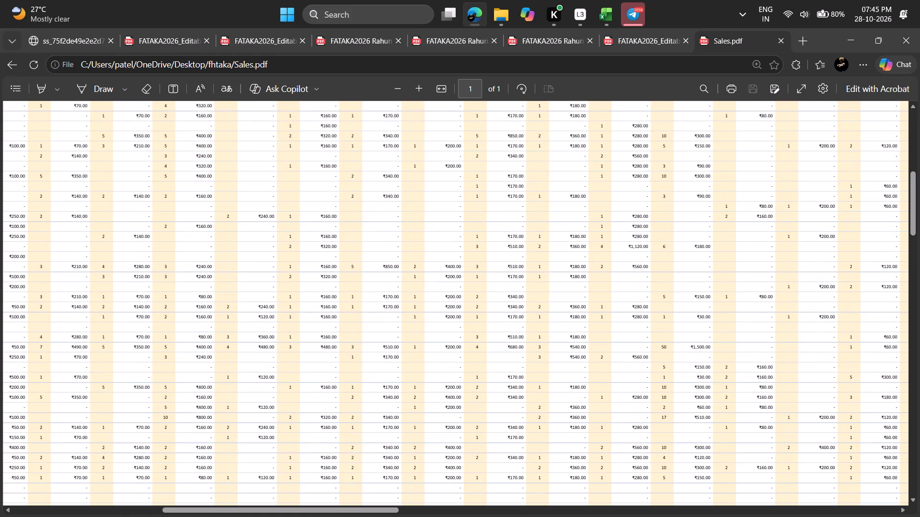
{"action": "scroll", "coordinate": [318, 273], "scroll_direction": "down", "scroll_amount": 4, "text": "ctrl"}
{"action": "scroll", "coordinate": [332, 286], "scroll_direction": "up", "scroll_amount": 5, "text": "ctrl"}
{"action": "scroll", "coordinate": [421, 295], "scroll_direction": "up", "scroll_amount": 5, "text": "ctrl"}
{"action": "scroll", "coordinate": [498, 302], "scroll_direction": "down", "scroll_amount": 4, "text": "ctrl"}
{"action": "scroll", "coordinate": [594, 388], "scroll_direction": "up", "scroll_amount": 12, "text": "ctrl"}
{"action": "scroll", "coordinate": [527, 290], "scroll_direction": "down", "scroll_amount": 9, "text": "ctrl"}
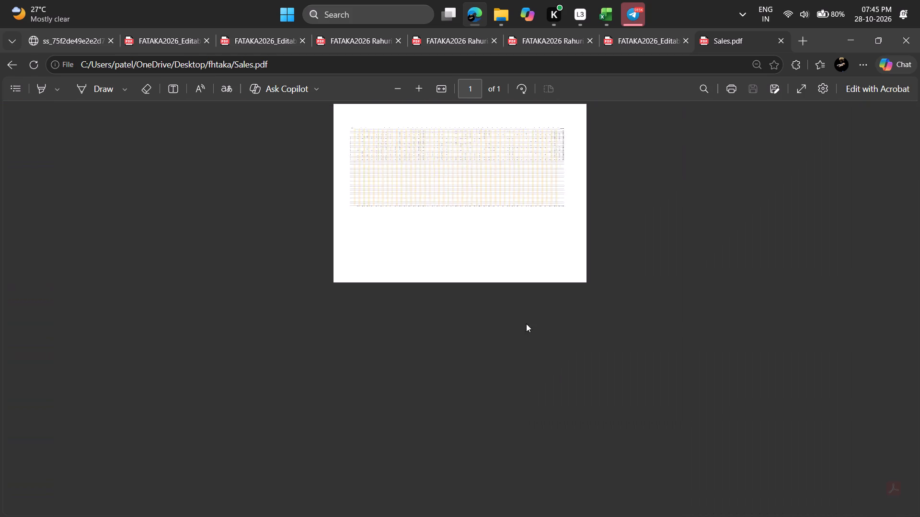
{"action": "scroll", "coordinate": [555, 365], "scroll_direction": "up", "scroll_amount": 5, "text": "ctrl"}
{"action": "scroll", "coordinate": [645, 313], "scroll_direction": "up", "scroll_amount": 5, "text": "ctrl"}
{"action": "scroll", "coordinate": [689, 231], "scroll_direction": "up", "scroll_amount": 3}
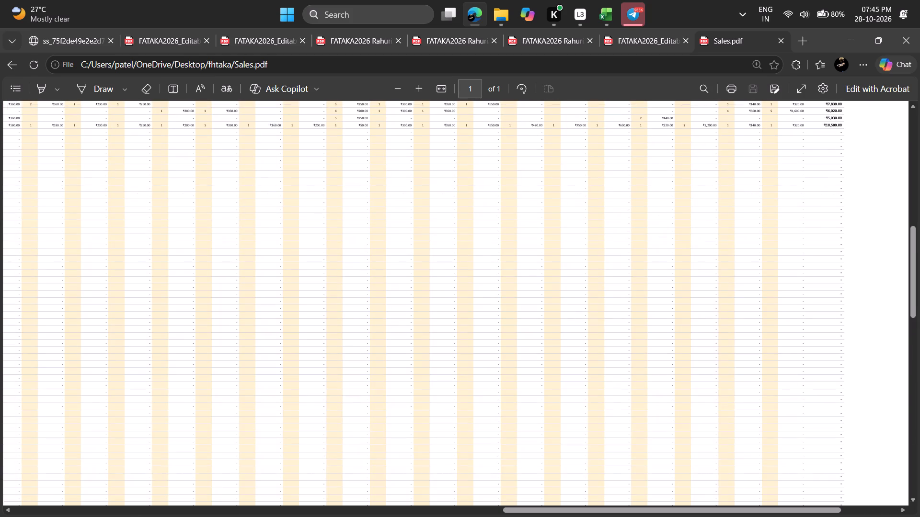
{"action": "scroll", "coordinate": [662, 337], "scroll_direction": "down", "scroll_amount": 2}
{"action": "scroll", "coordinate": [830, 329], "scroll_direction": "up", "scroll_amount": 4, "text": "ctrl"}
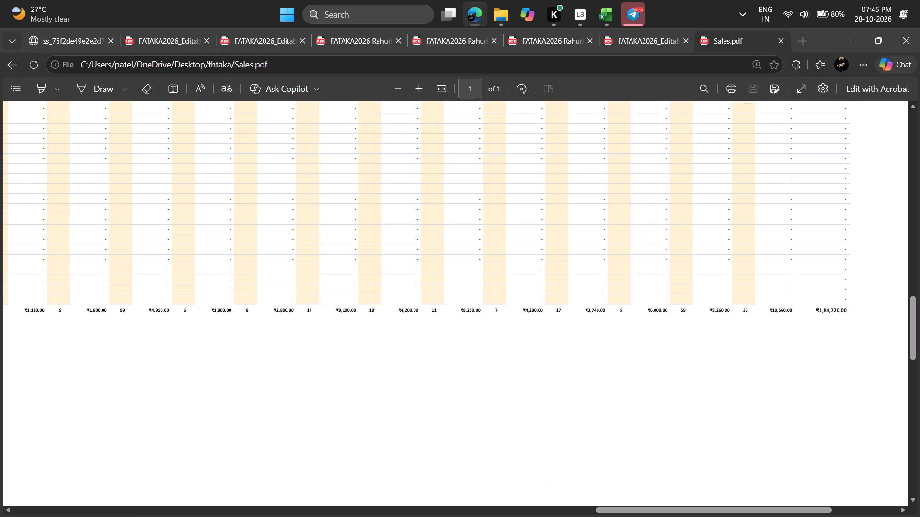
{"action": "scroll", "coordinate": [820, 337], "scroll_direction": "up", "scroll_amount": 9, "text": "ctrl"}
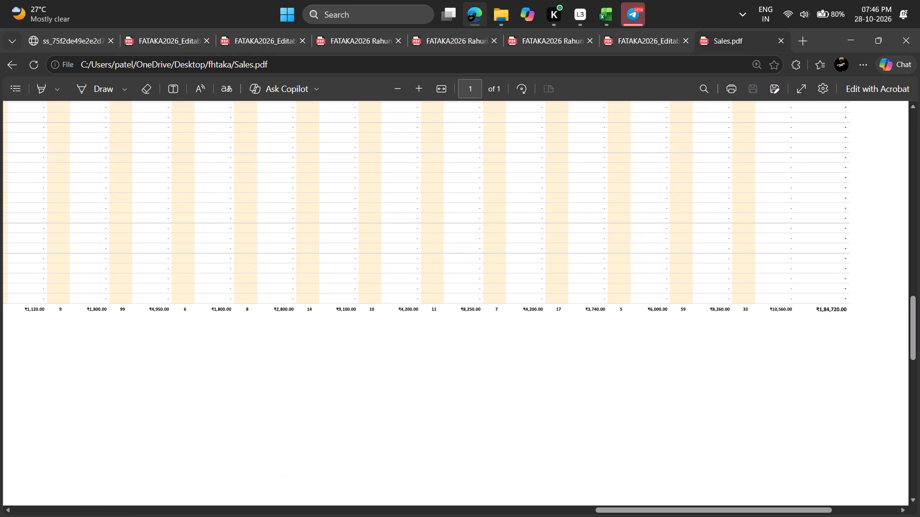